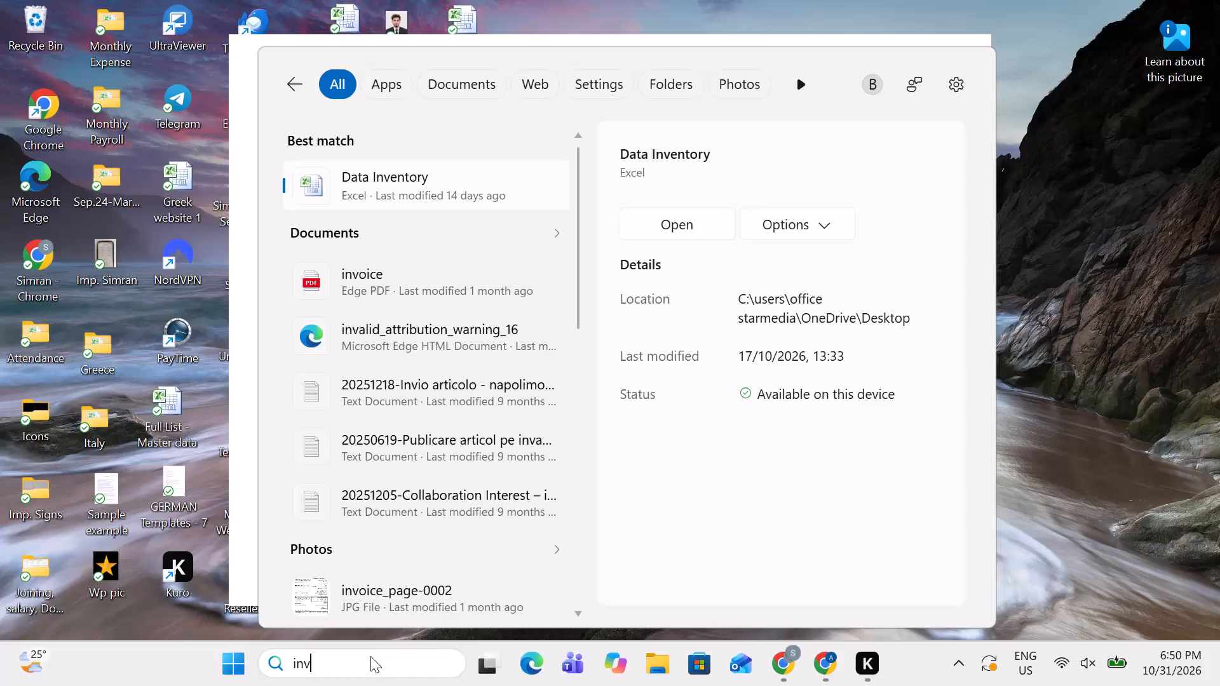
# Open the Data Inventory workbook from the search results and dismiss the Office activation wizard.
pyautogui.doubleClick(495, 199)
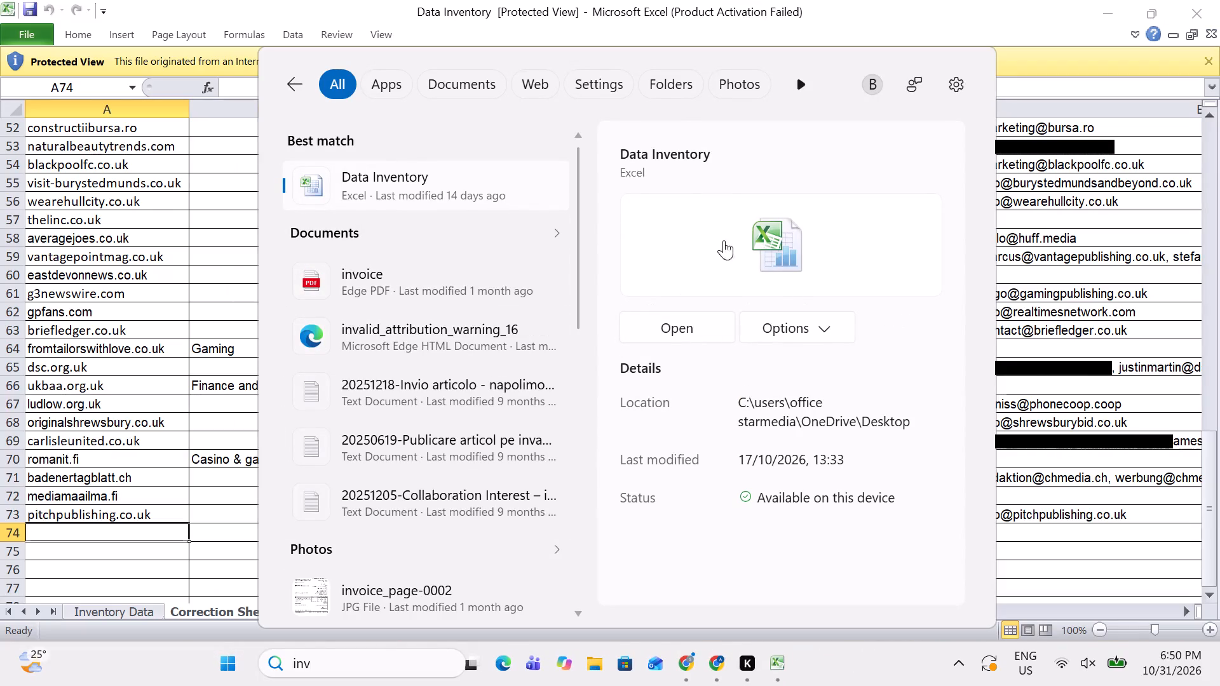
pyautogui.click(1065, 208)
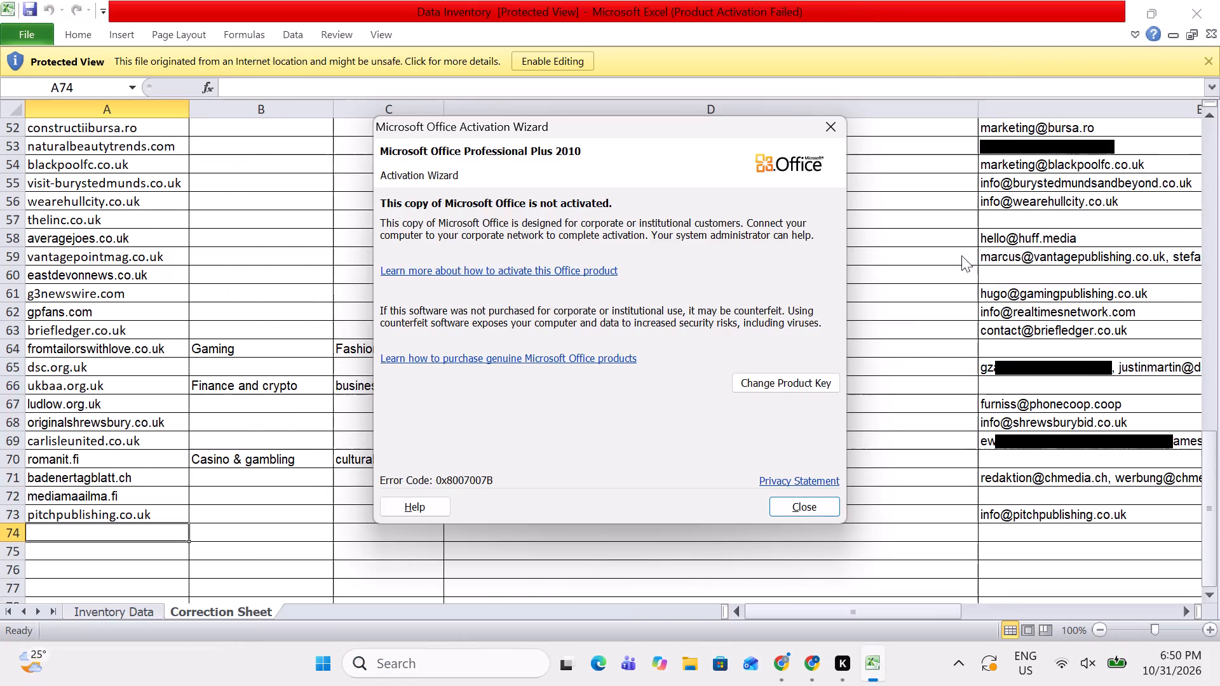
pyautogui.click(845, 135)
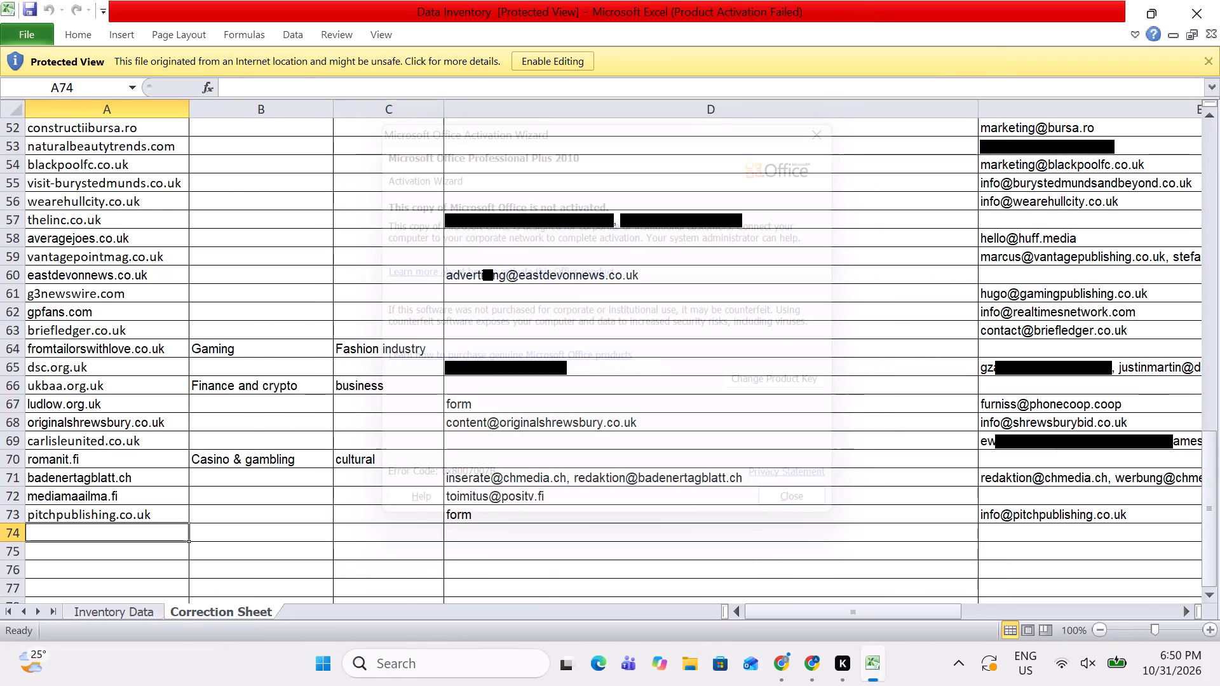
# Review the Inventory Data sheet and the Correction Sheet's domain, niche and email entries from its first rows.
pyautogui.click(132, 612)
pyautogui.scroll(1, 267, 431)
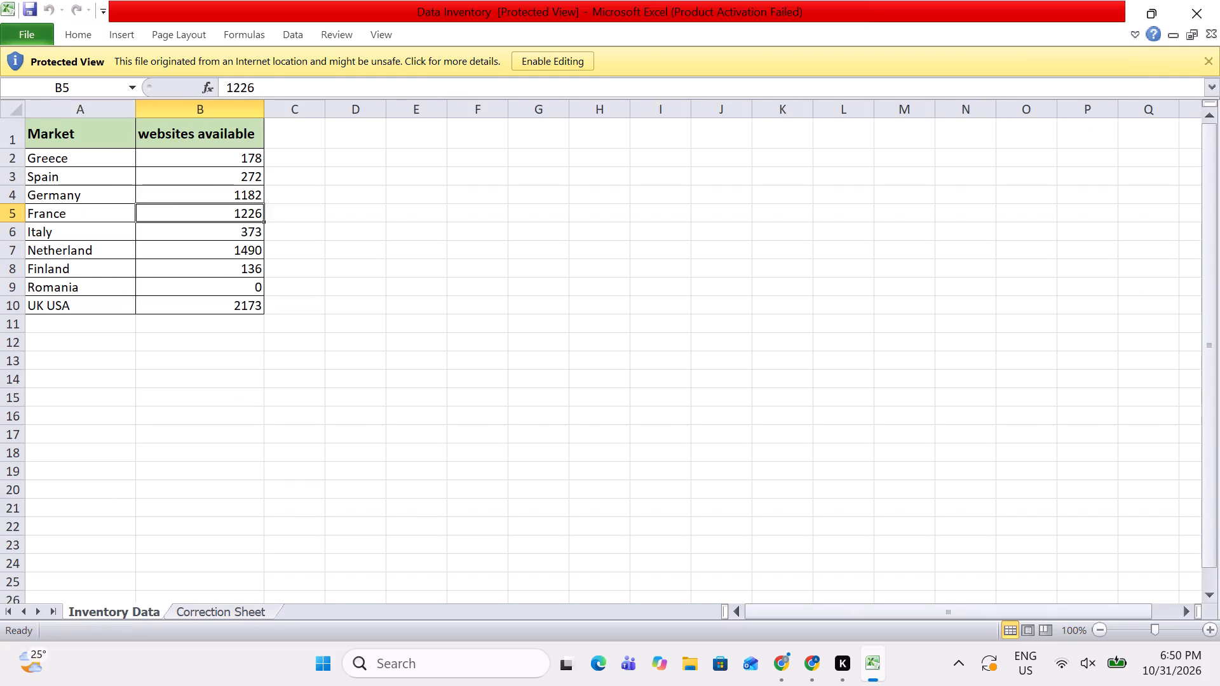
pyautogui.click(223, 609)
pyautogui.scroll(18, 261, 433)
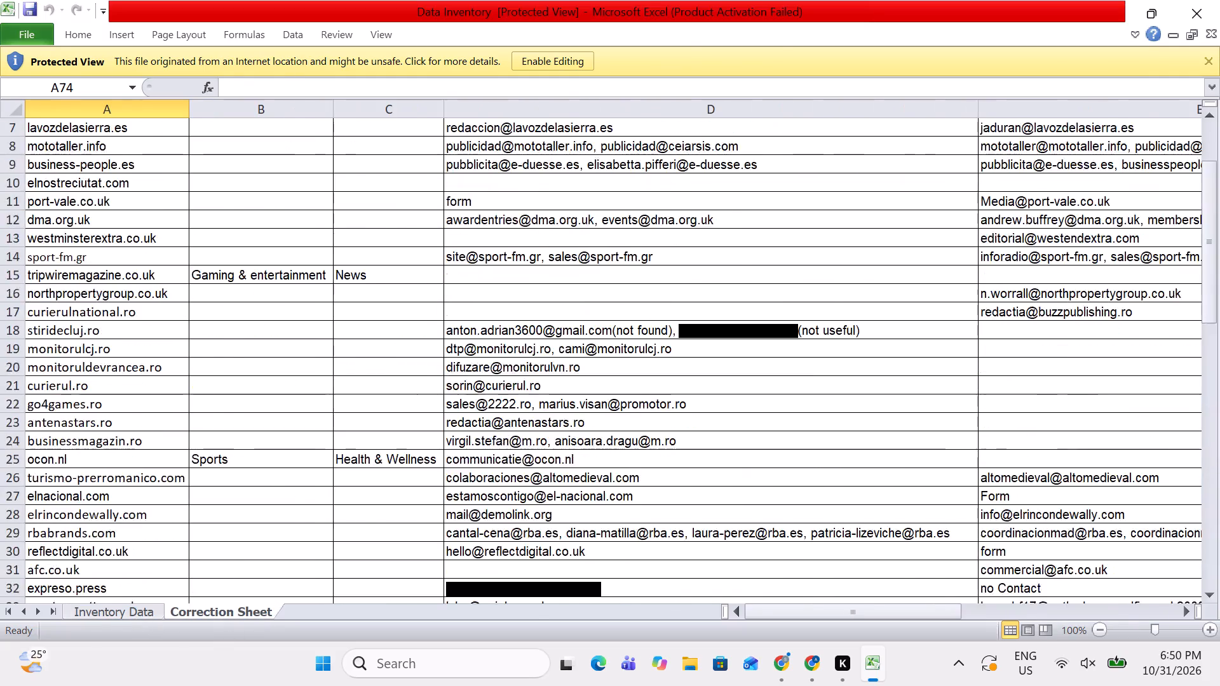
pyautogui.scroll(18, 261, 433)
pyautogui.scroll(2, 240, 354)
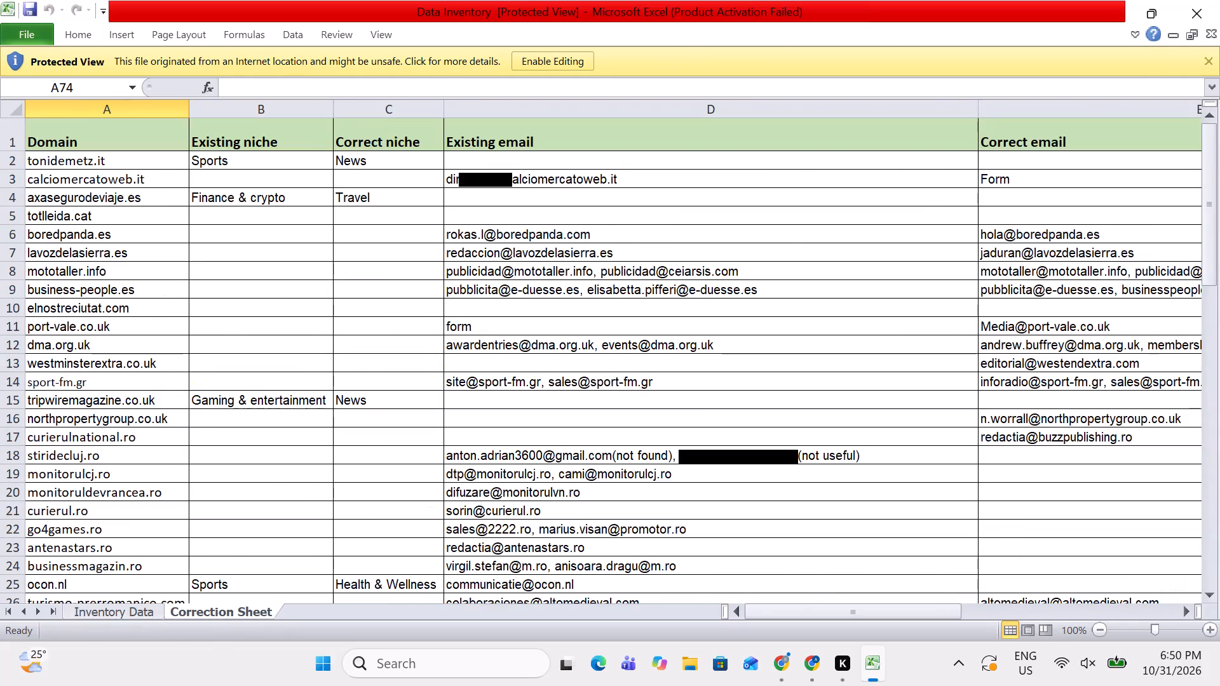
pyautogui.scroll(3, 240, 354)
pyautogui.click(500, 195)
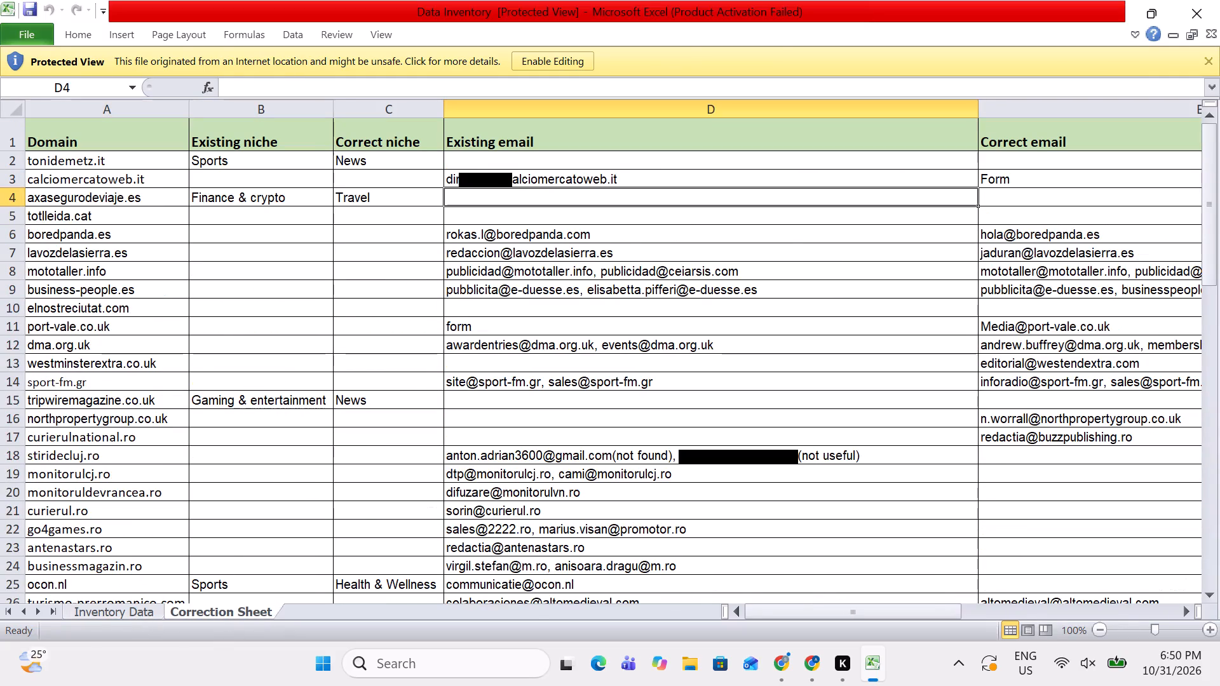
pyautogui.press('Left')
pyautogui.press('Left')
pyautogui.press('Left')
pyautogui.press('Left')
pyautogui.press('Left')
pyautogui.press('Left')
pyautogui.press('Left')
pyautogui.press('Left')
pyautogui.press('Left')
pyautogui.press('Left')
pyautogui.press('Left')
pyautogui.press('Up')
pyautogui.press('Up')
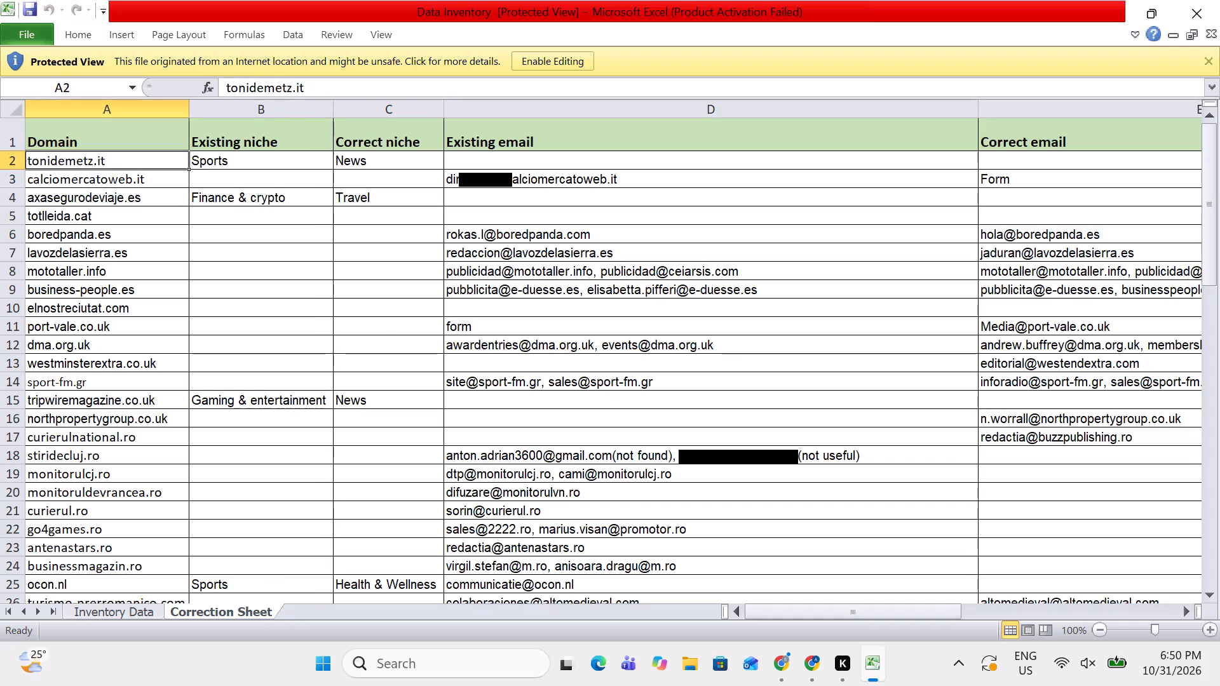
pyautogui.press('Down')
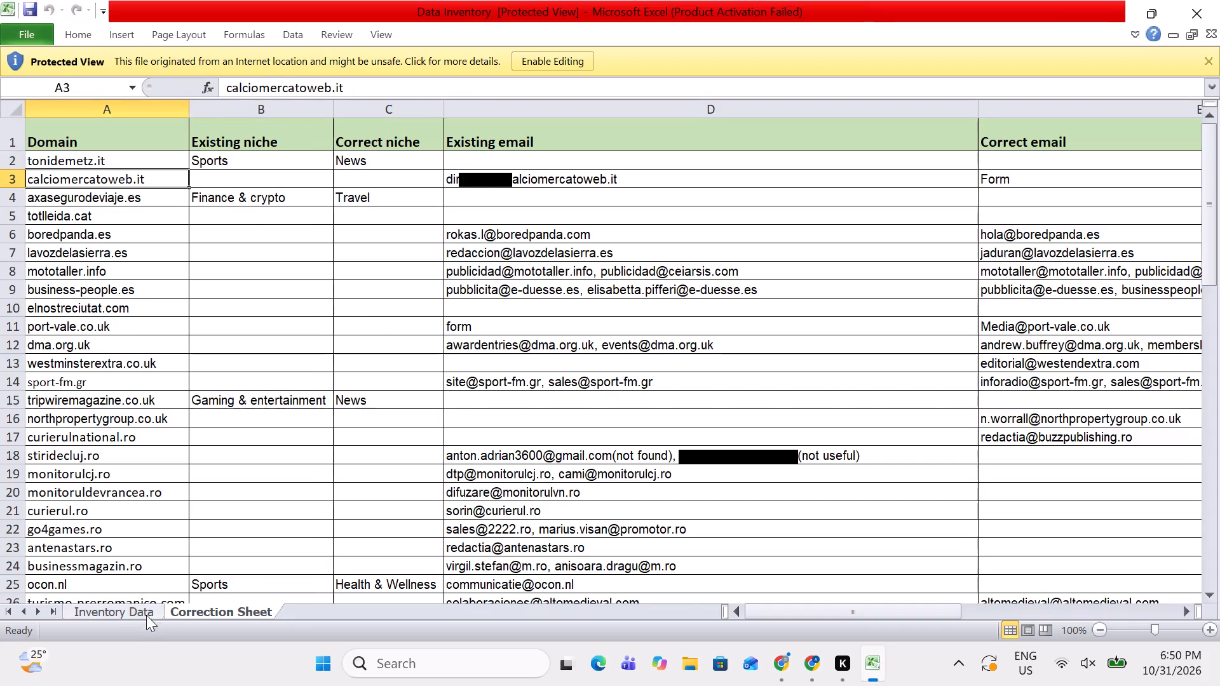
# Return to the Inventory Data sheet and enable editing for the protected workbook.
pyautogui.click(135, 612)
pyautogui.press('Left')
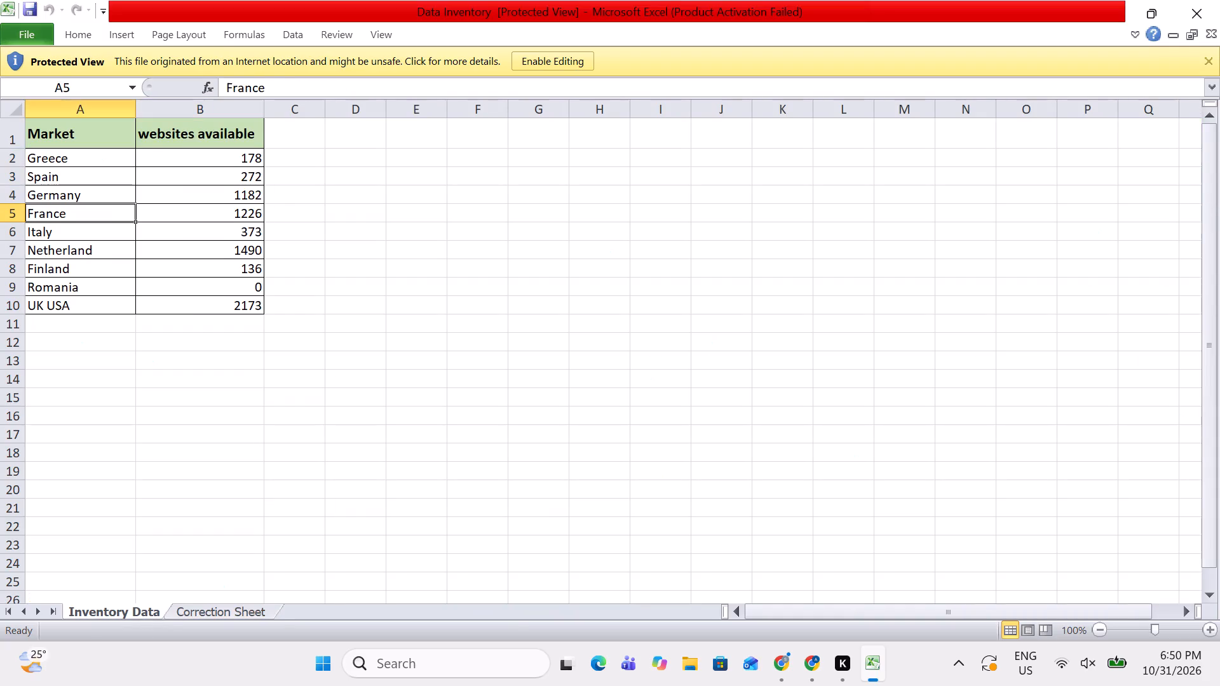
pyautogui.press('Right')
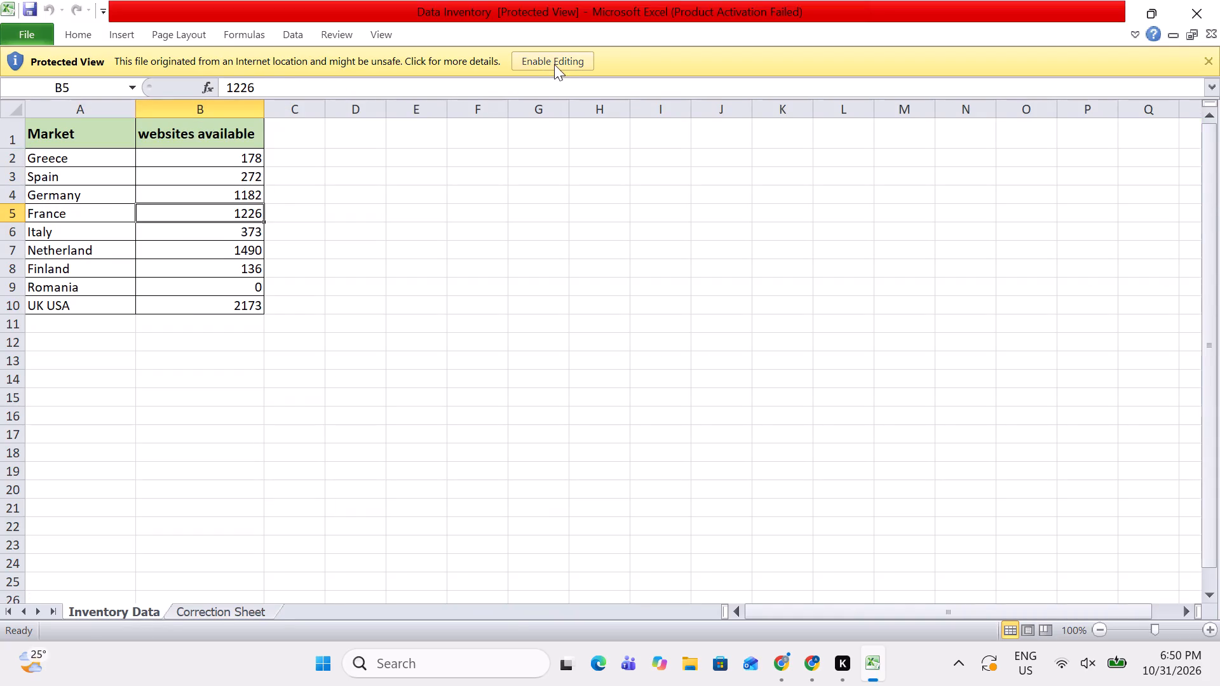
pyautogui.click(554, 64)
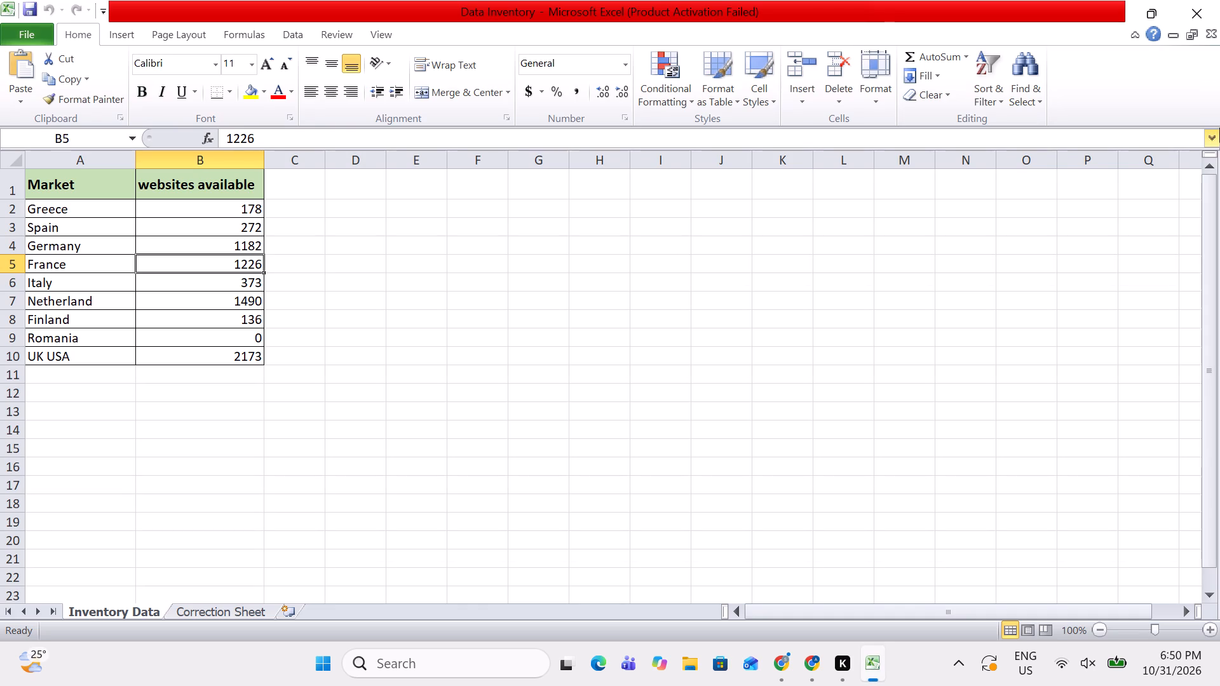
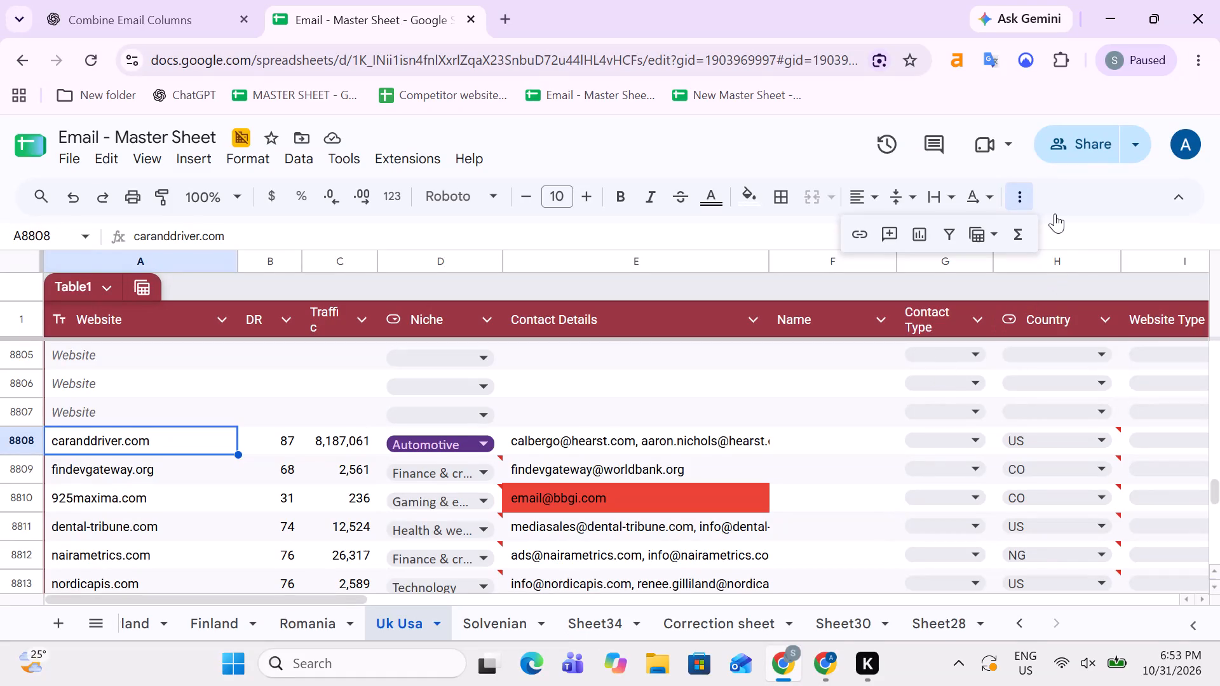
# Filter the Uk Usa table's Status column to show only blank and "Mail Has to Do" entries.
pyautogui.click(1024, 196)
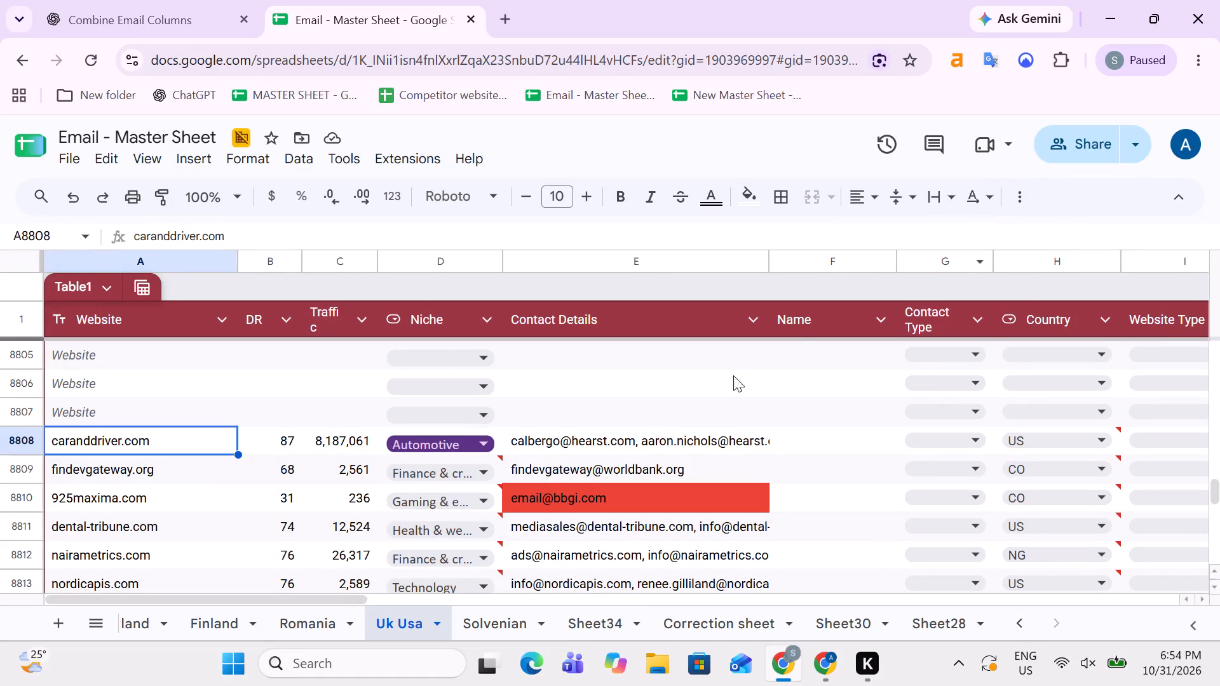
pyautogui.click(632, 438)
pyautogui.press('Right')
pyautogui.press('Right')
pyautogui.press('Right')
pyautogui.press('Right')
pyautogui.press('Right')
pyautogui.press('Right')
pyautogui.press('Right')
pyautogui.press('Right')
pyautogui.press('Right')
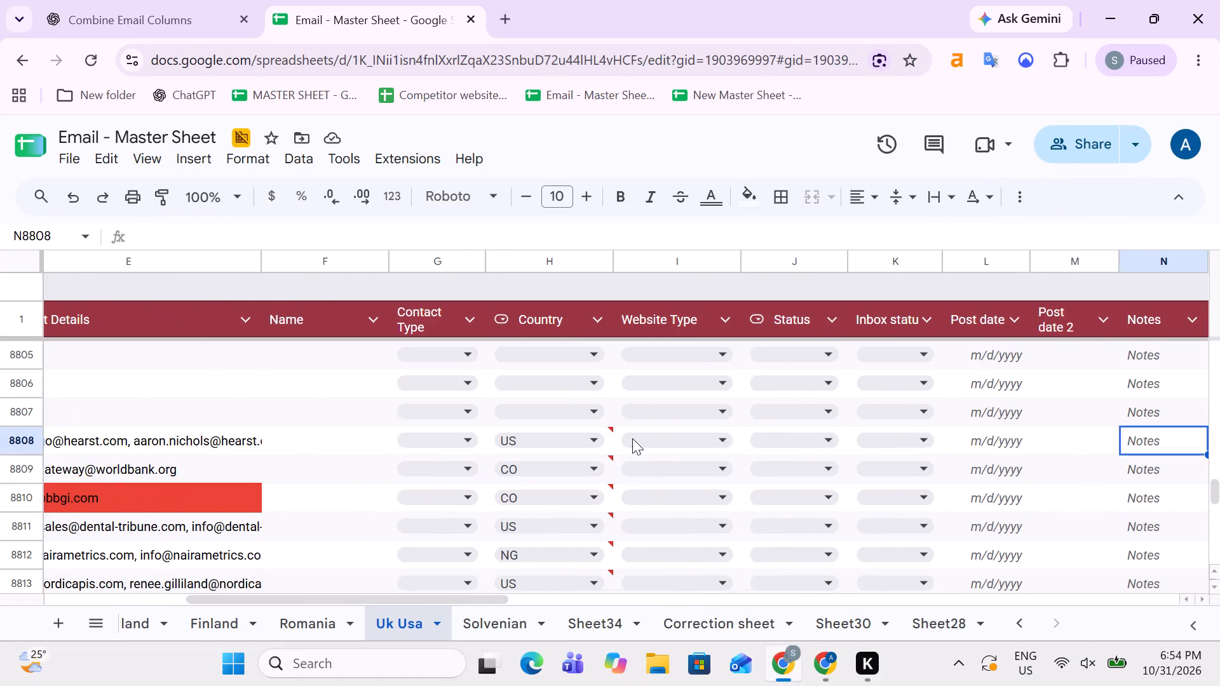
pyautogui.press('Left')
pyautogui.press('Left')
pyautogui.press('Left')
pyautogui.press('Left')
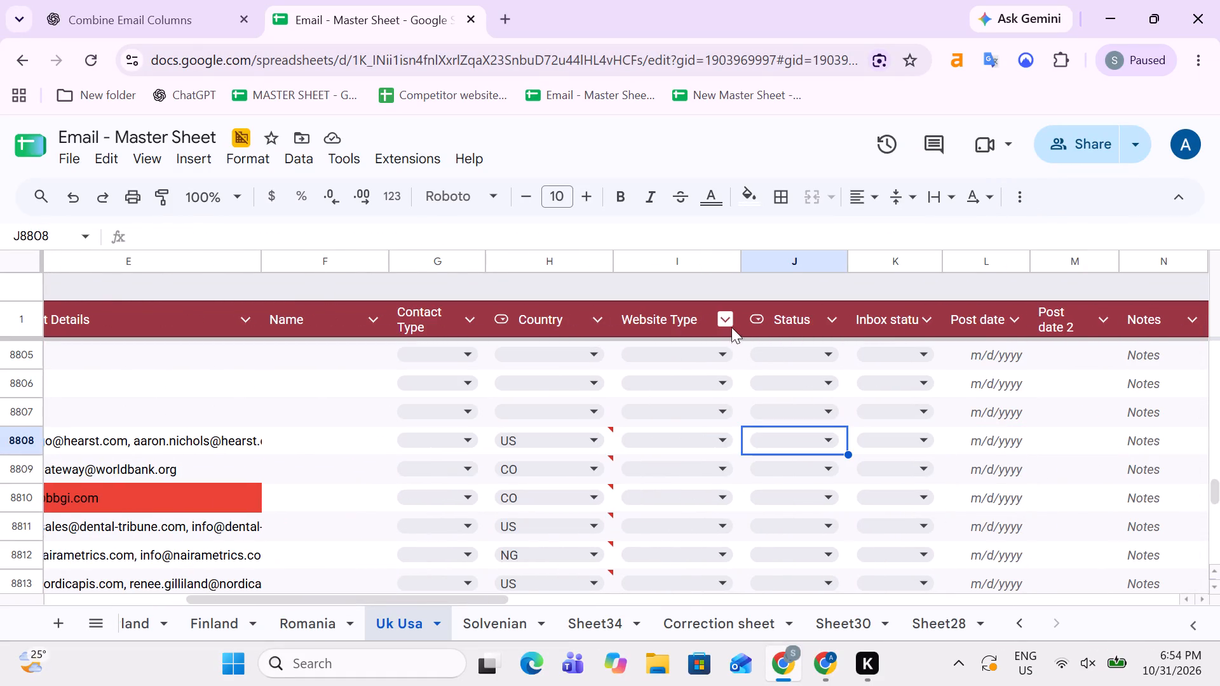
pyautogui.click(830, 317)
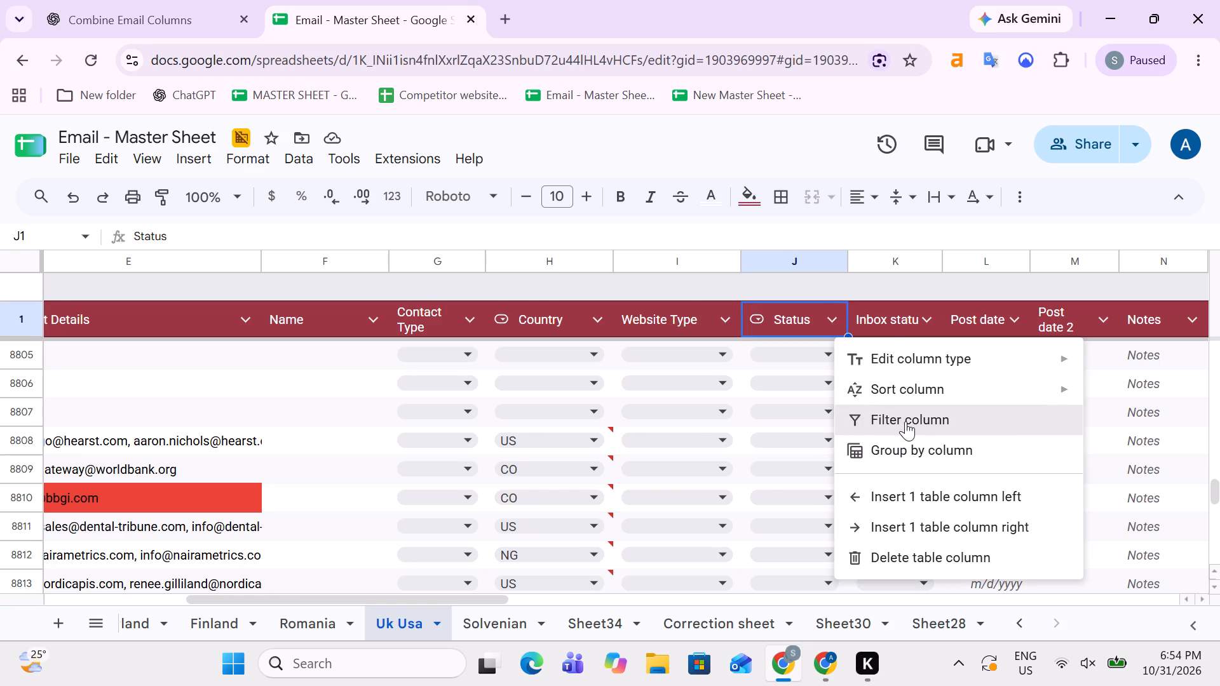
pyautogui.click(905, 421)
pyautogui.scroll(-3, 726, 439)
pyautogui.click(663, 387)
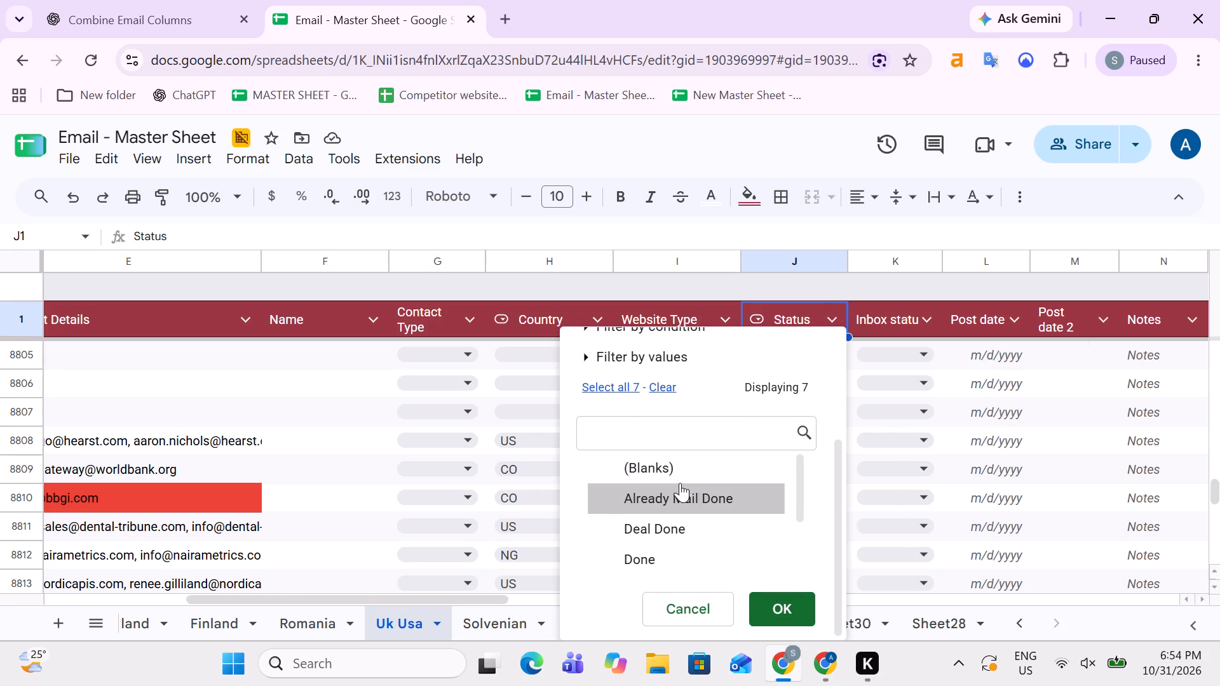
pyautogui.click(671, 467)
pyautogui.scroll(-3, 719, 509)
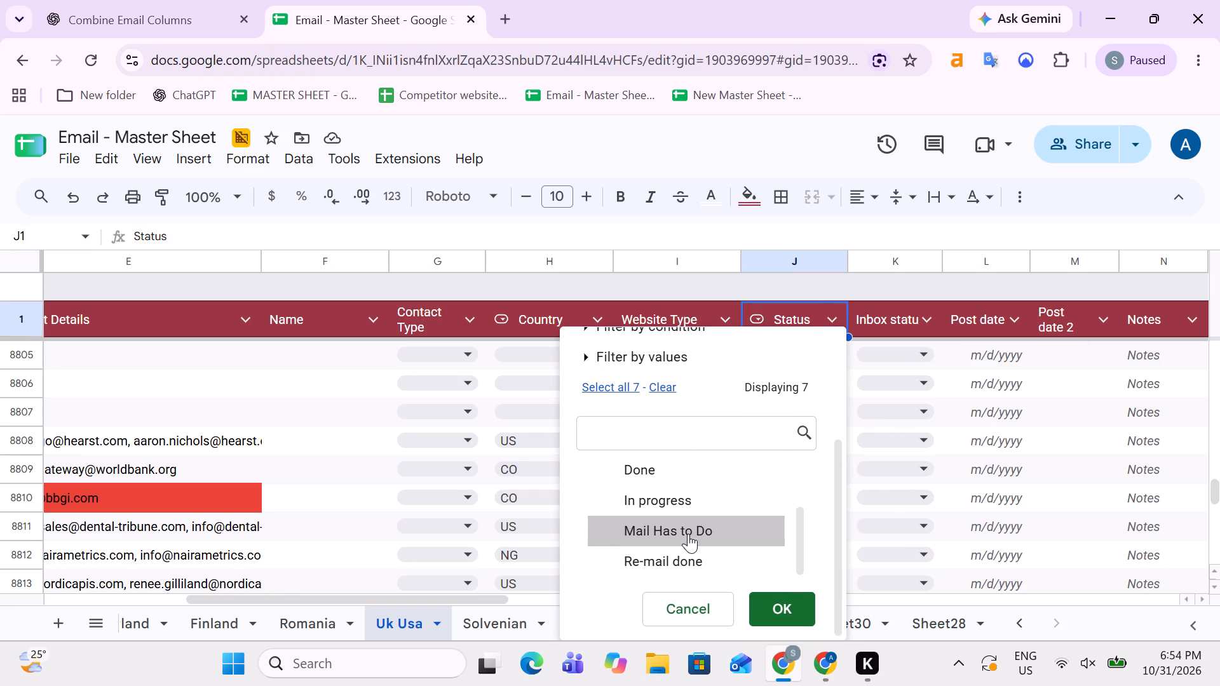
pyautogui.click(688, 532)
pyautogui.click(771, 607)
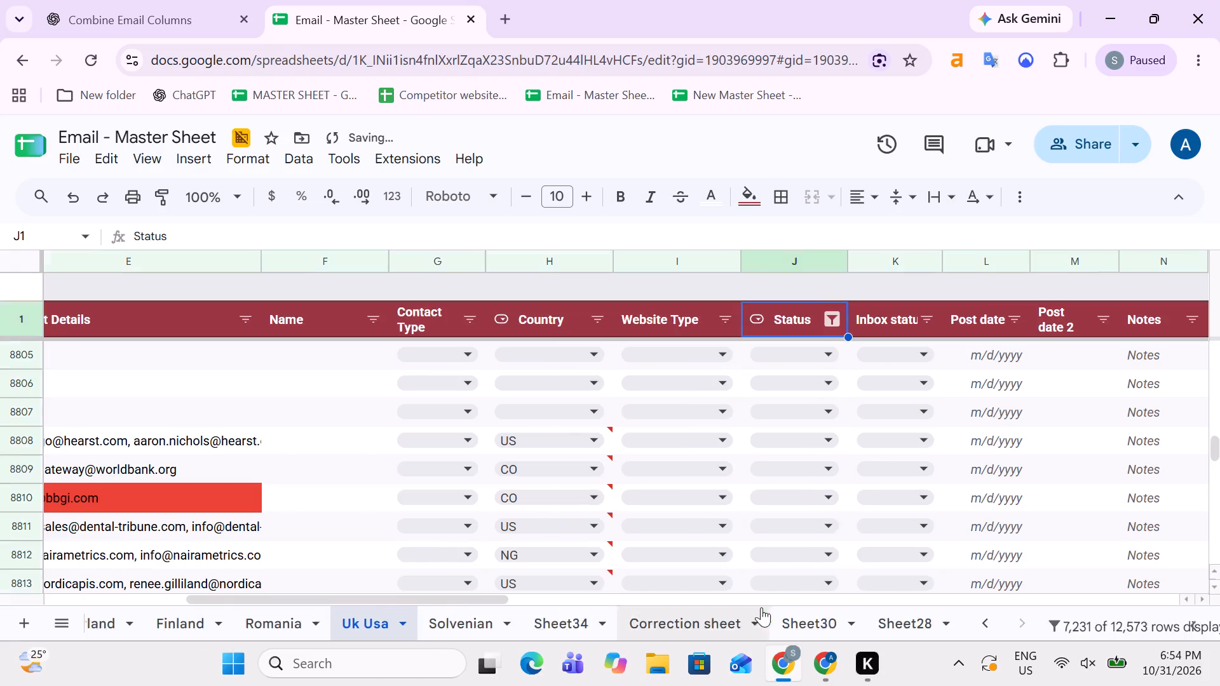
# Select the filtered Website column entries from crackberry.com down to greaterzion.com to check their count.
pyautogui.scroll(20, 756, 509)
pyautogui.scroll(12, 756, 509)
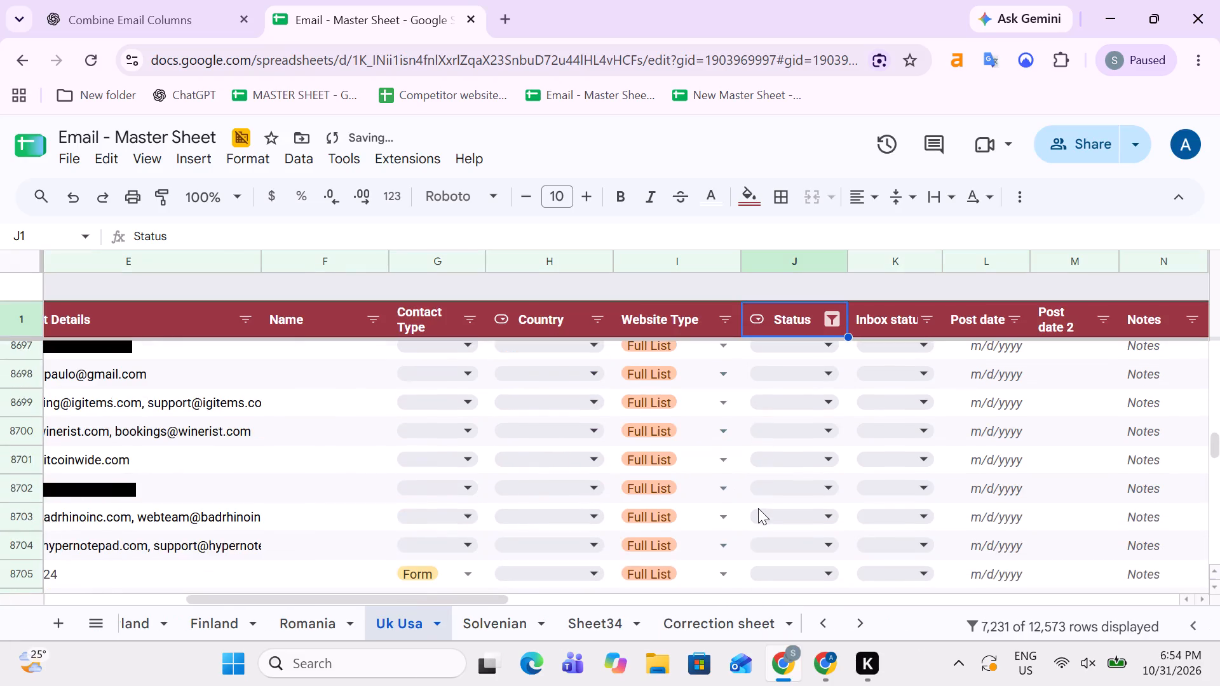
pyautogui.press('Down')
pyautogui.press('Up')
pyautogui.press('Up')
pyautogui.press('Up')
pyautogui.press('Down')
pyautogui.press('Right')
pyautogui.press('Left')
pyautogui.press('Left')
pyautogui.press('Left')
pyautogui.press('Left')
pyautogui.press('Left')
pyautogui.press('Left')
pyautogui.press('Left')
pyautogui.press('Left')
pyautogui.press('Left')
pyautogui.press('Left')
pyautogui.press('Left')
pyautogui.press('Left')
pyautogui.press('Left')
pyautogui.press('Left')
pyautogui.press('Left')
pyautogui.press('Left')
pyautogui.press('Left')
pyautogui.press('Left')
pyautogui.press('Left')
pyautogui.press('Left')
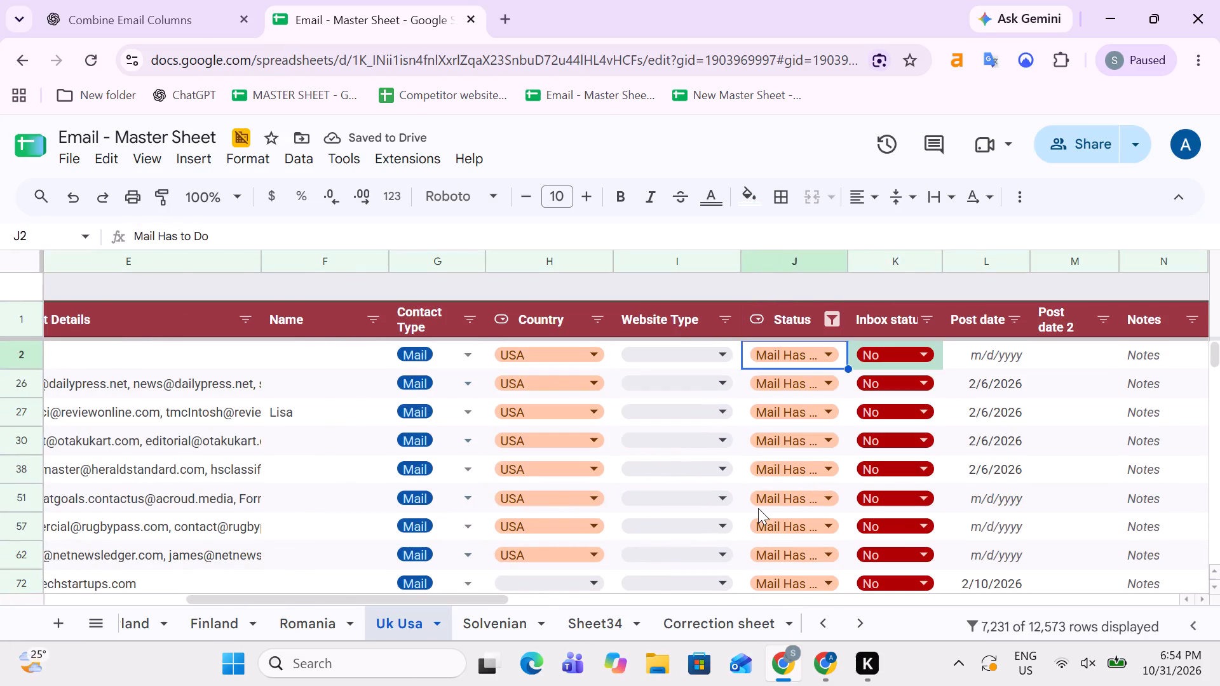
pyautogui.press('Up')
pyautogui.press('Down')
pyautogui.hotkey('ctrl', 'shift', 'Down')
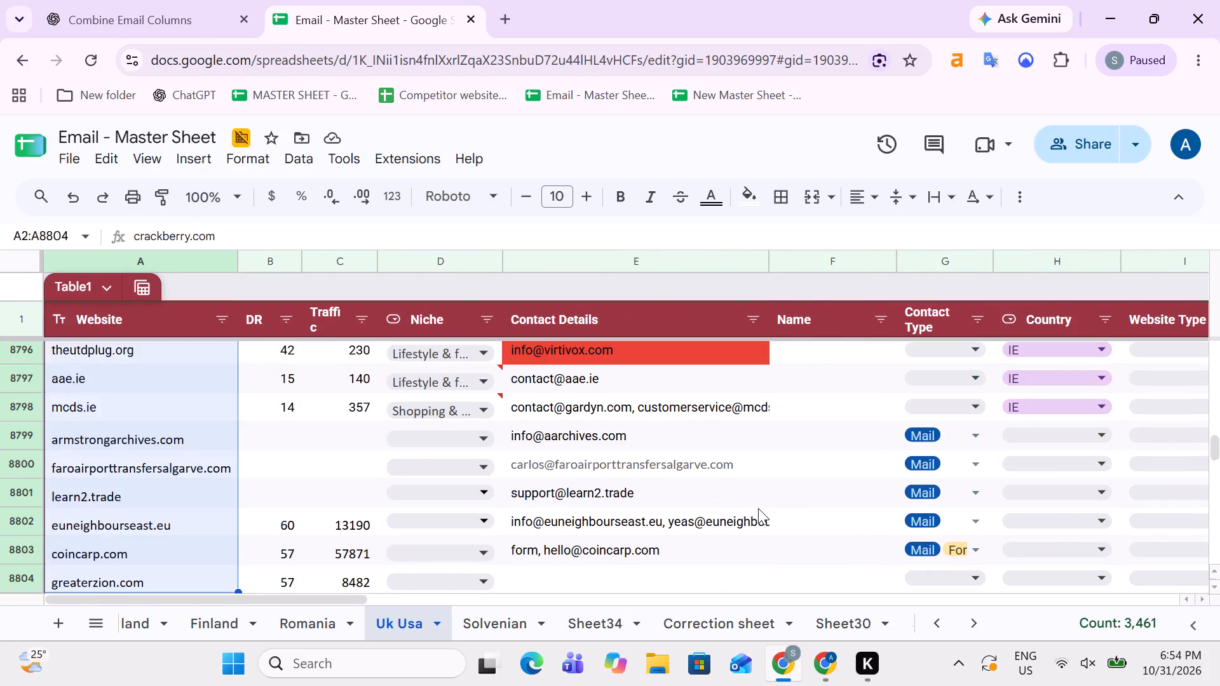
# Review the contact, country, website type, status, inbox status and post date columns of the filtered rows.
pyautogui.press('Up')
pyautogui.press('Down')
pyautogui.press('Right')
pyautogui.press('Right')
pyautogui.press('Right')
pyautogui.press('Right')
pyautogui.press('Right')
pyautogui.press('Right')
pyautogui.press('Right')
pyautogui.press('Right')
pyautogui.press('Right')
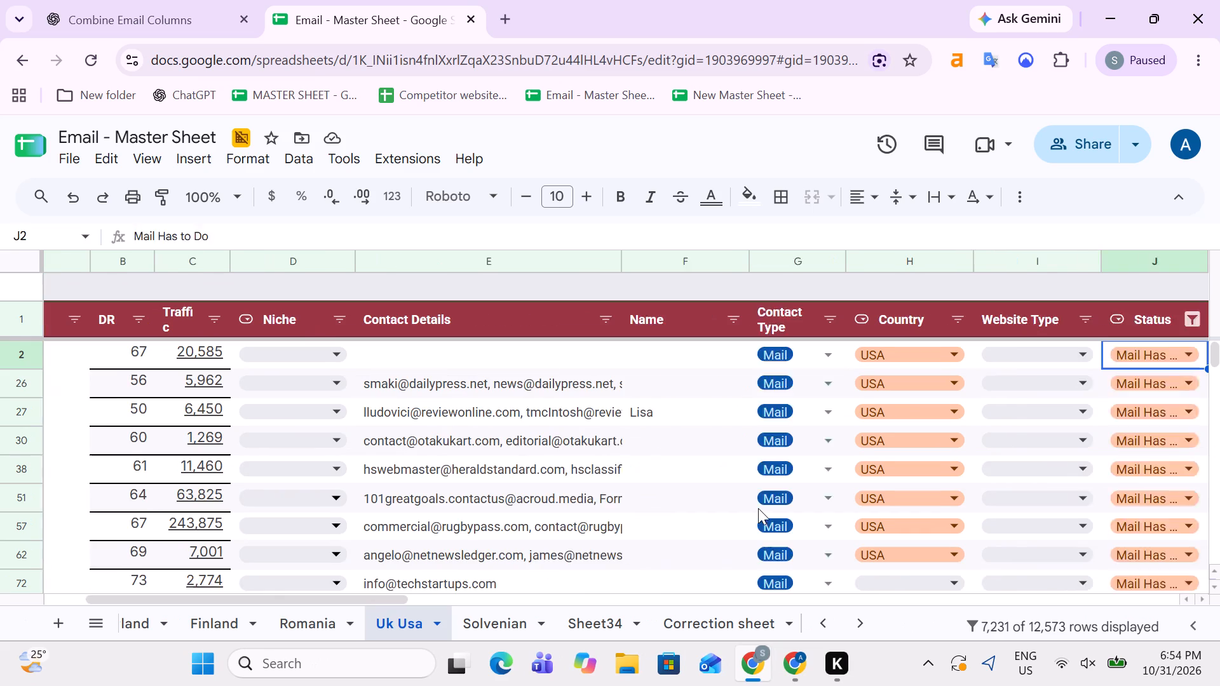
pyautogui.press('Right')
pyautogui.press('Right')
pyautogui.press('Left')
pyautogui.press('Left')
pyautogui.press('Right')
pyautogui.press('Right')
pyautogui.press('Right')
pyautogui.press('Right')
pyautogui.press('Right')
pyautogui.press('Left')
pyautogui.press('Left')
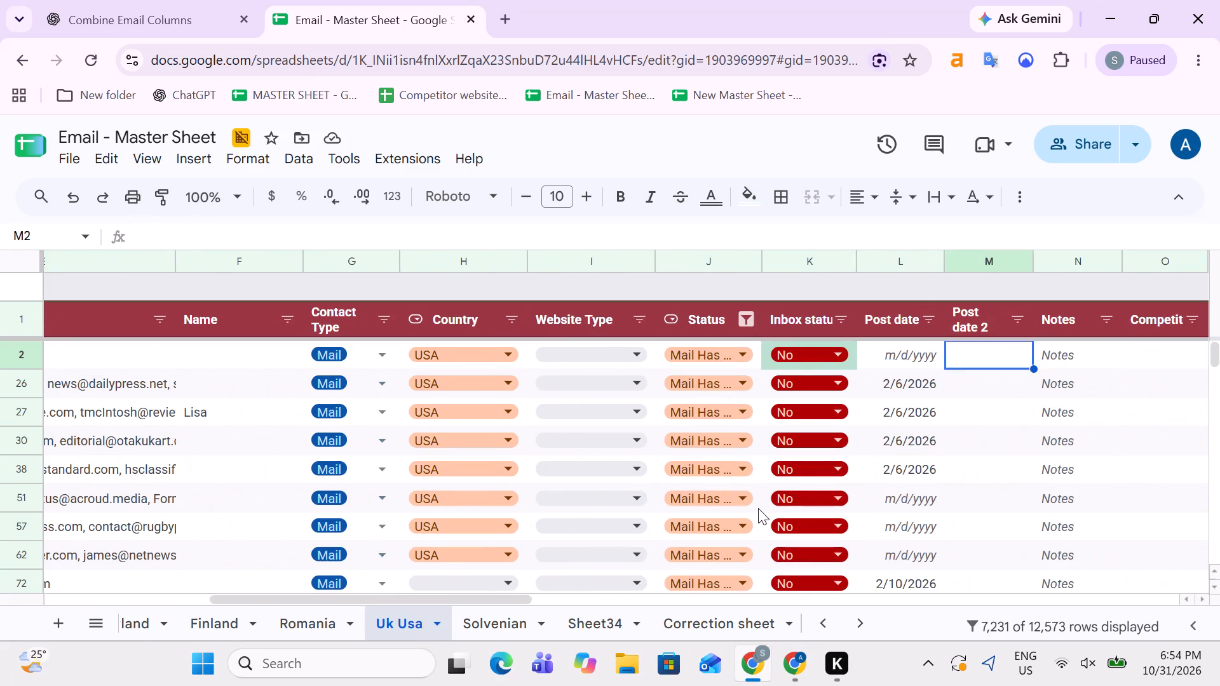
pyautogui.press('Left')
pyautogui.scroll(-5, 861, 433)
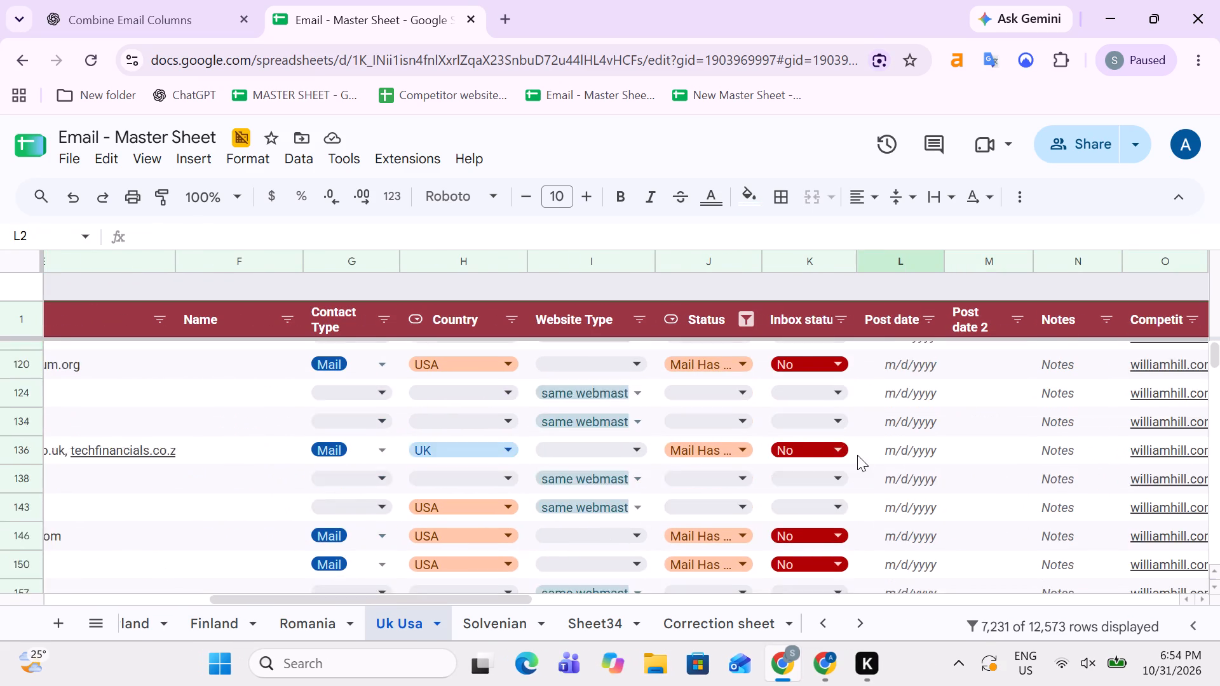
pyautogui.scroll(-3, 857, 455)
pyautogui.scroll(8, 843, 491)
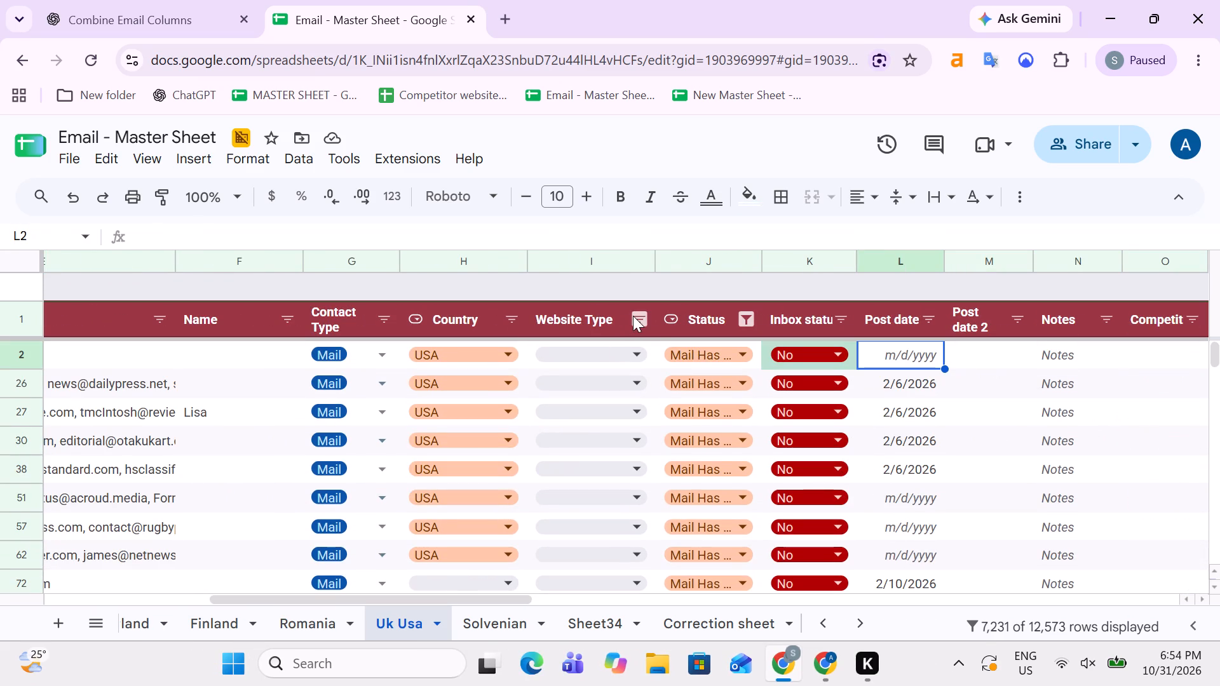
# Filter the Website Type column to show only blank, Full List and Unique entries.
pyautogui.click(634, 316)
pyautogui.scroll(-7, 522, 461)
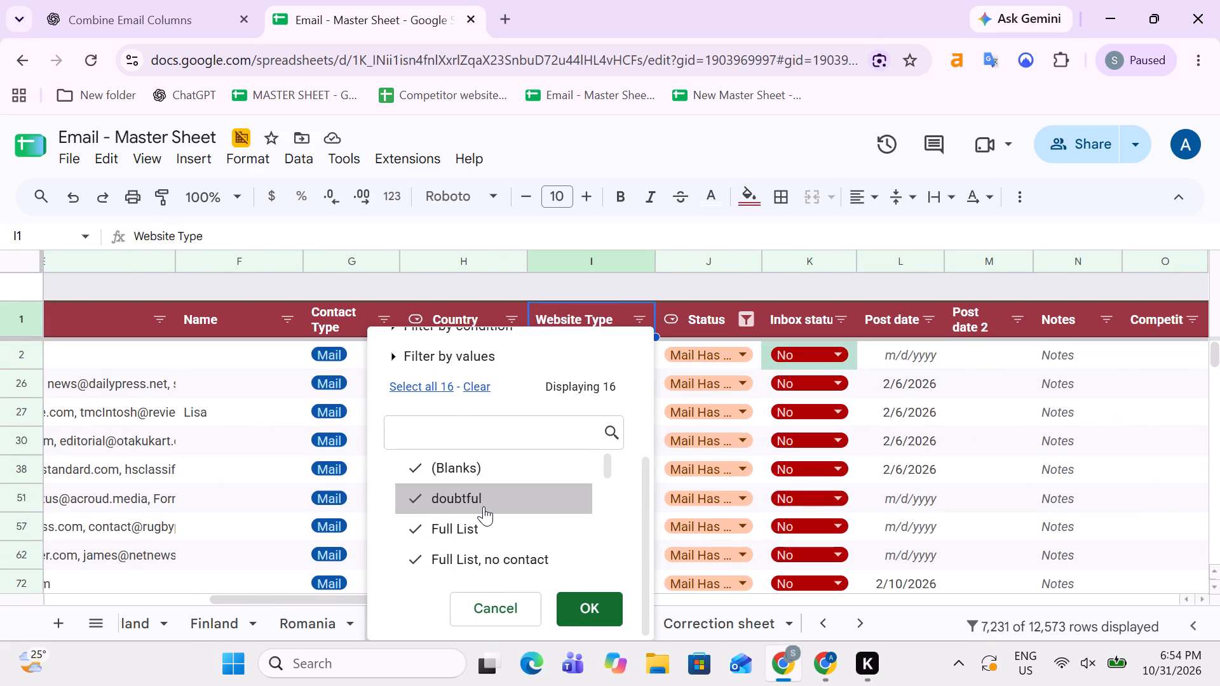
pyautogui.click(484, 506)
pyautogui.scroll(-2, 498, 531)
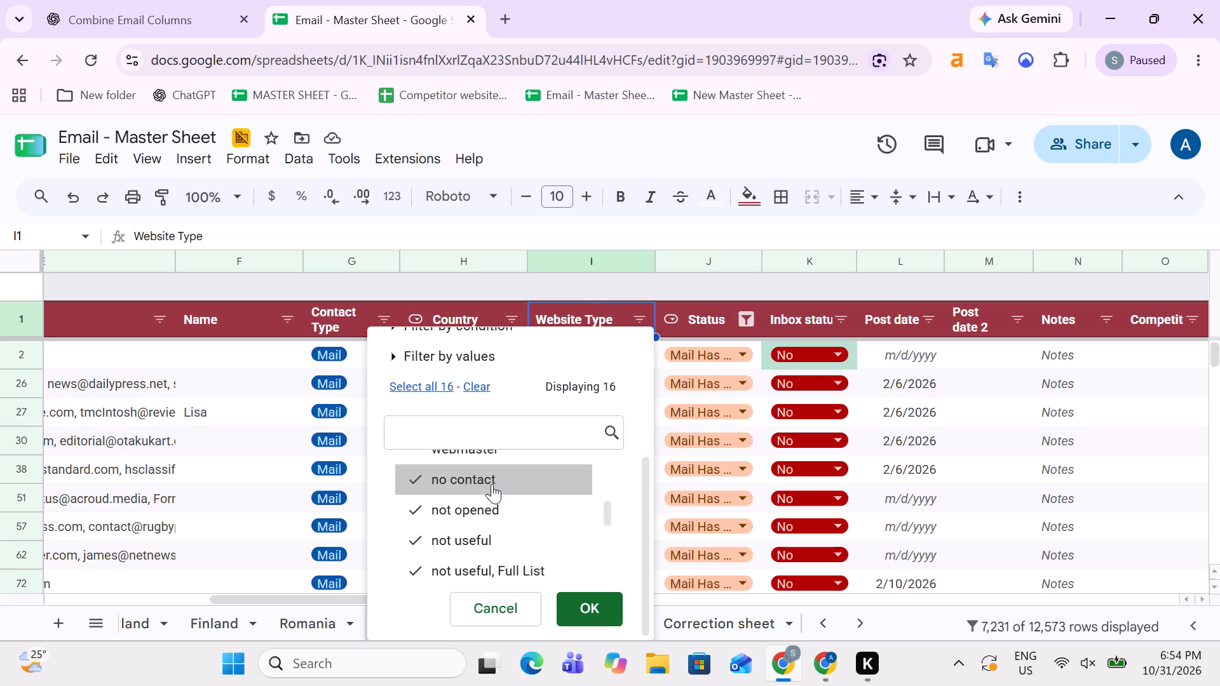
pyautogui.click(492, 484)
pyautogui.click(490, 518)
pyautogui.click(483, 539)
pyautogui.click(505, 571)
pyautogui.scroll(-1, 515, 548)
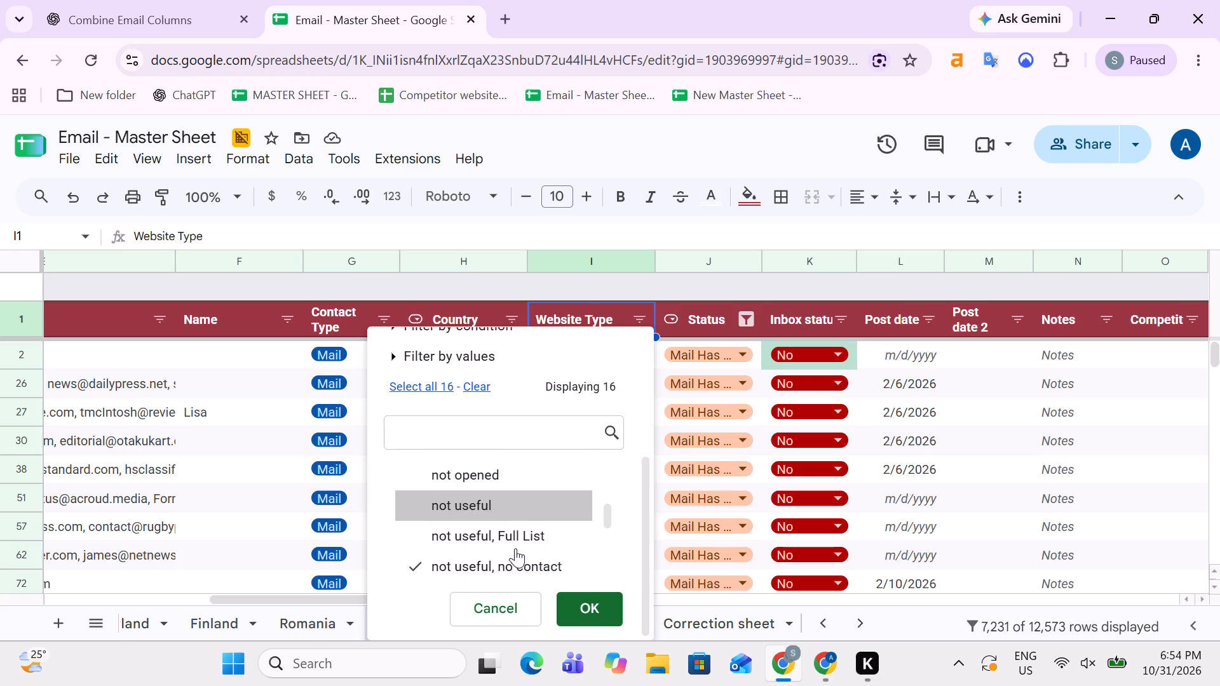
pyautogui.scroll(-1, 515, 548)
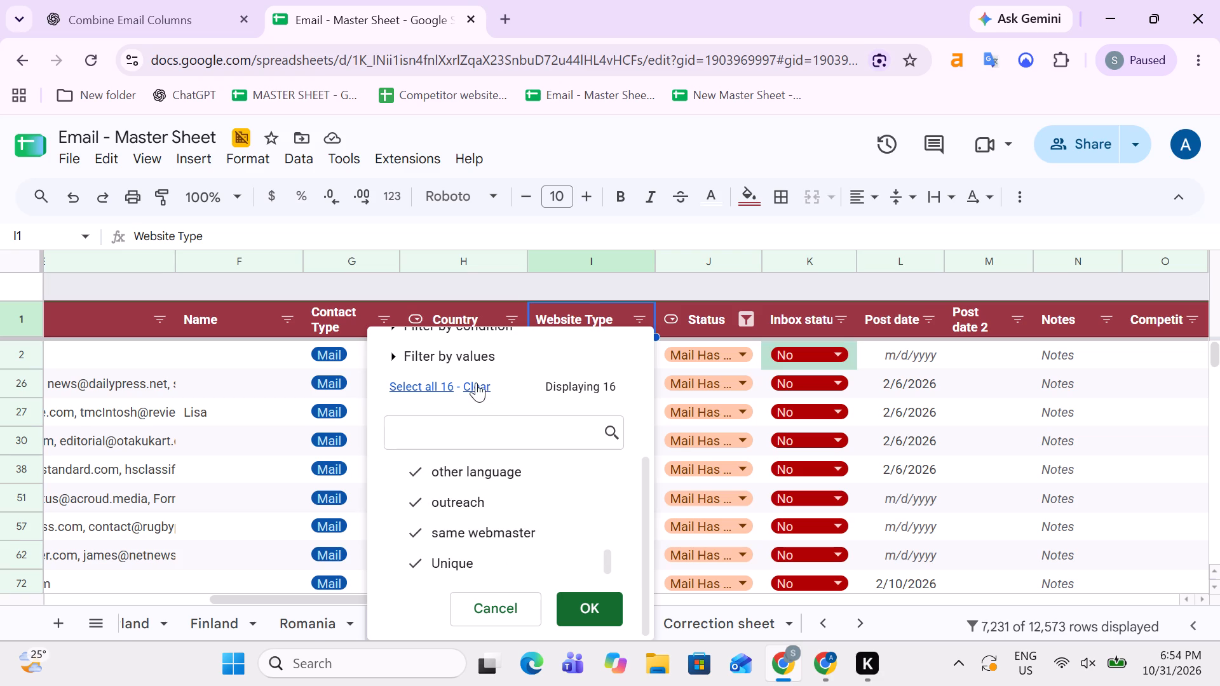
pyautogui.click(476, 382)
pyautogui.click(485, 557)
pyautogui.scroll(1, 494, 530)
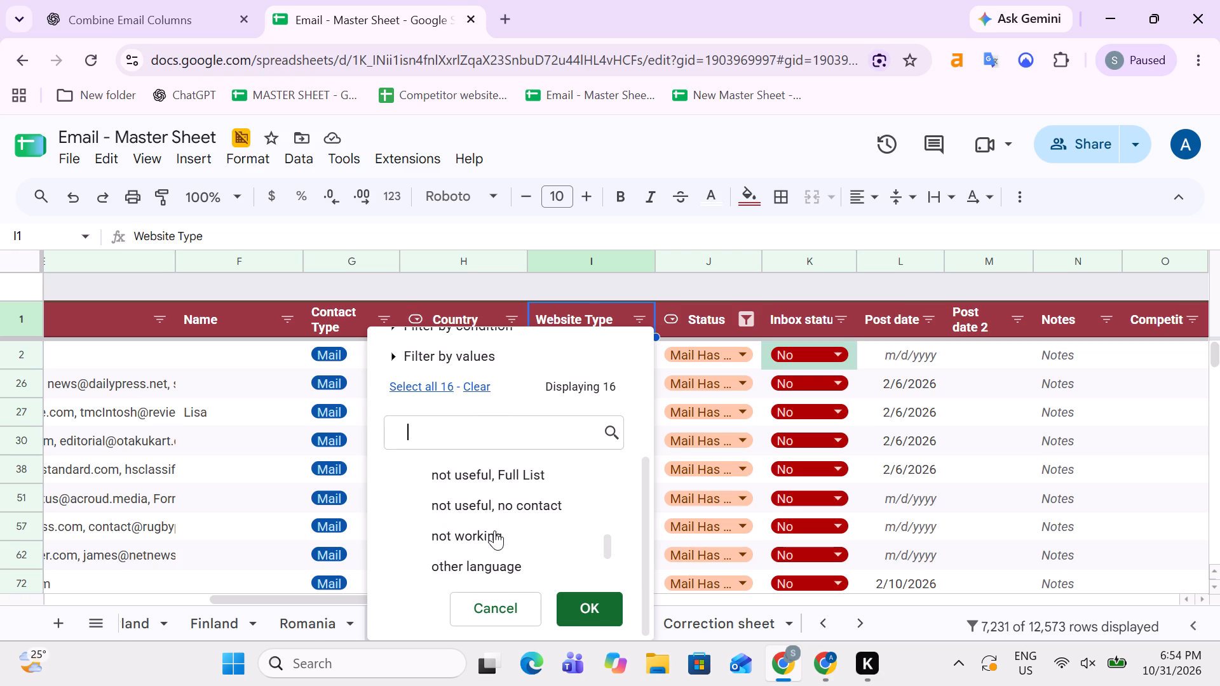
pyautogui.scroll(1, 495, 526)
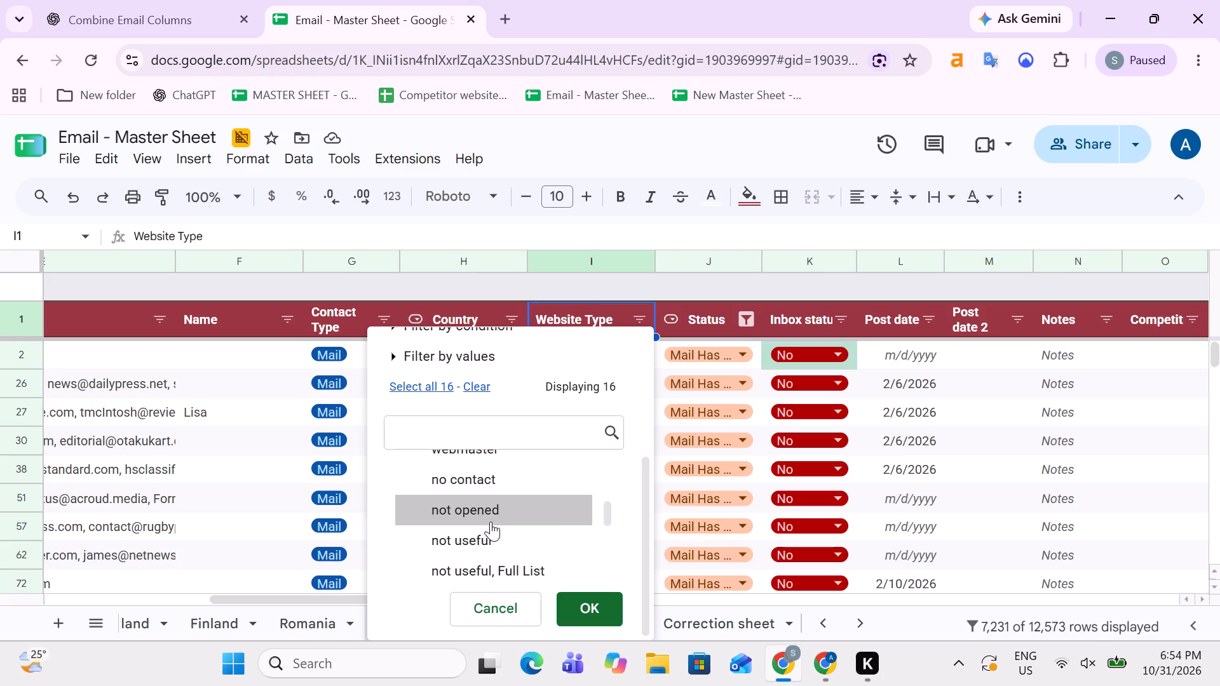
pyautogui.scroll(1, 498, 521)
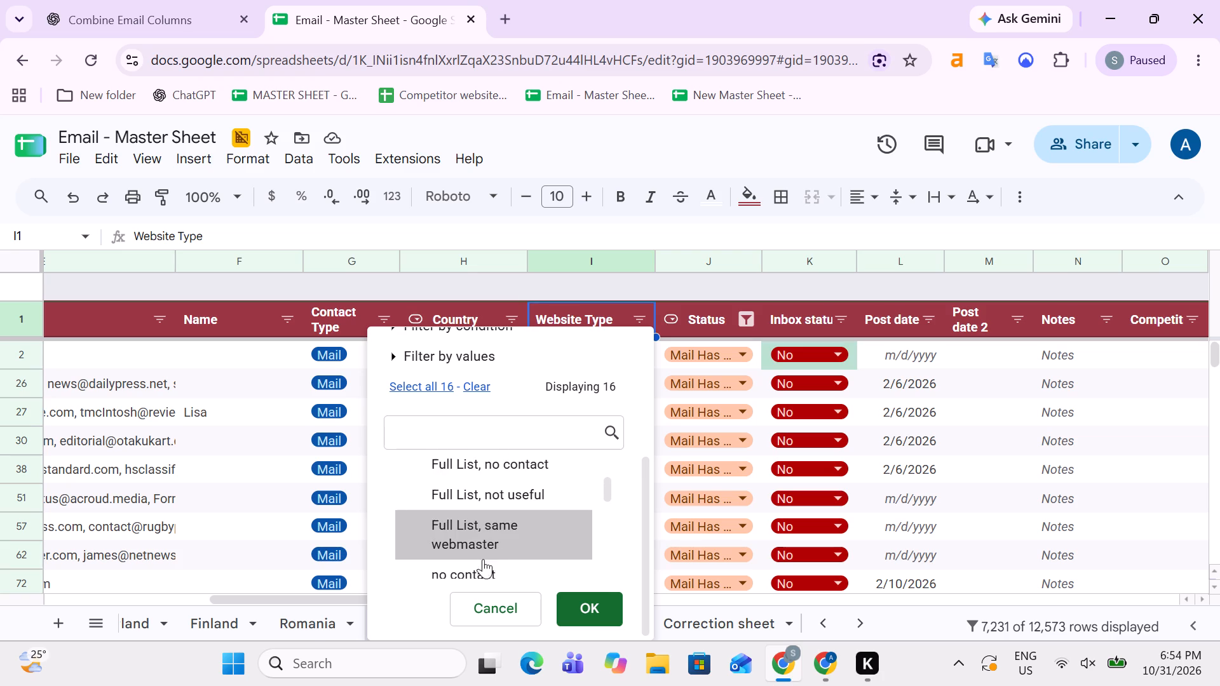
pyautogui.scroll(1, 484, 495)
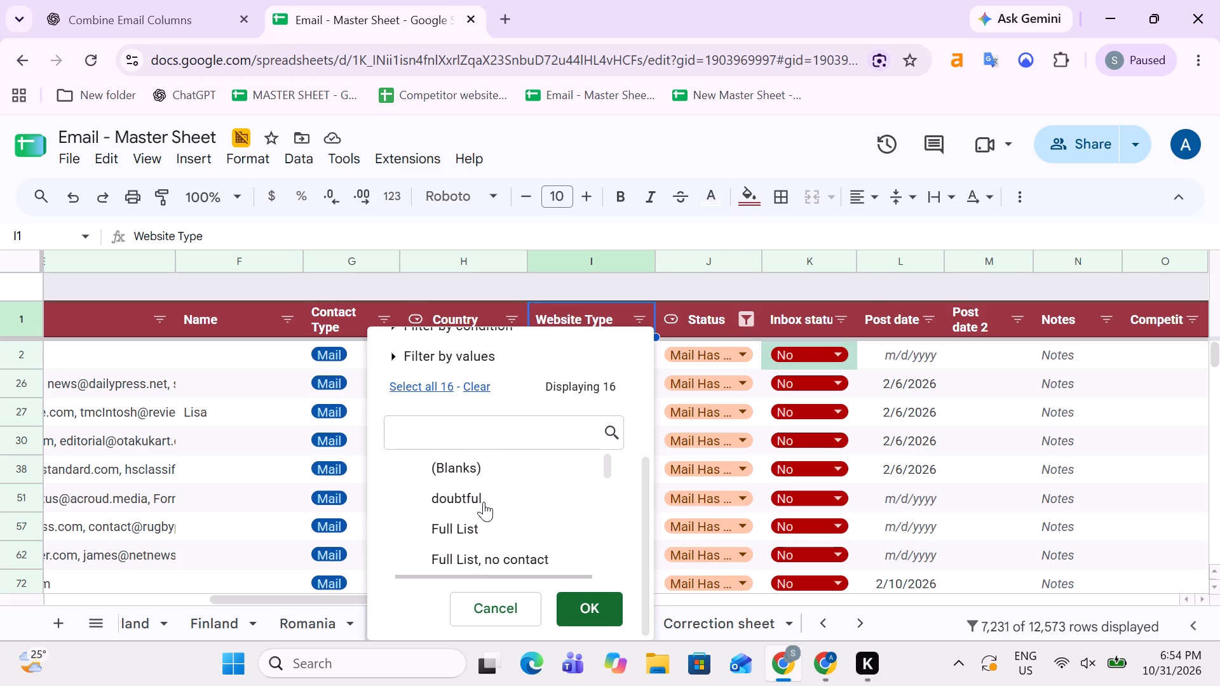
pyautogui.click(466, 534)
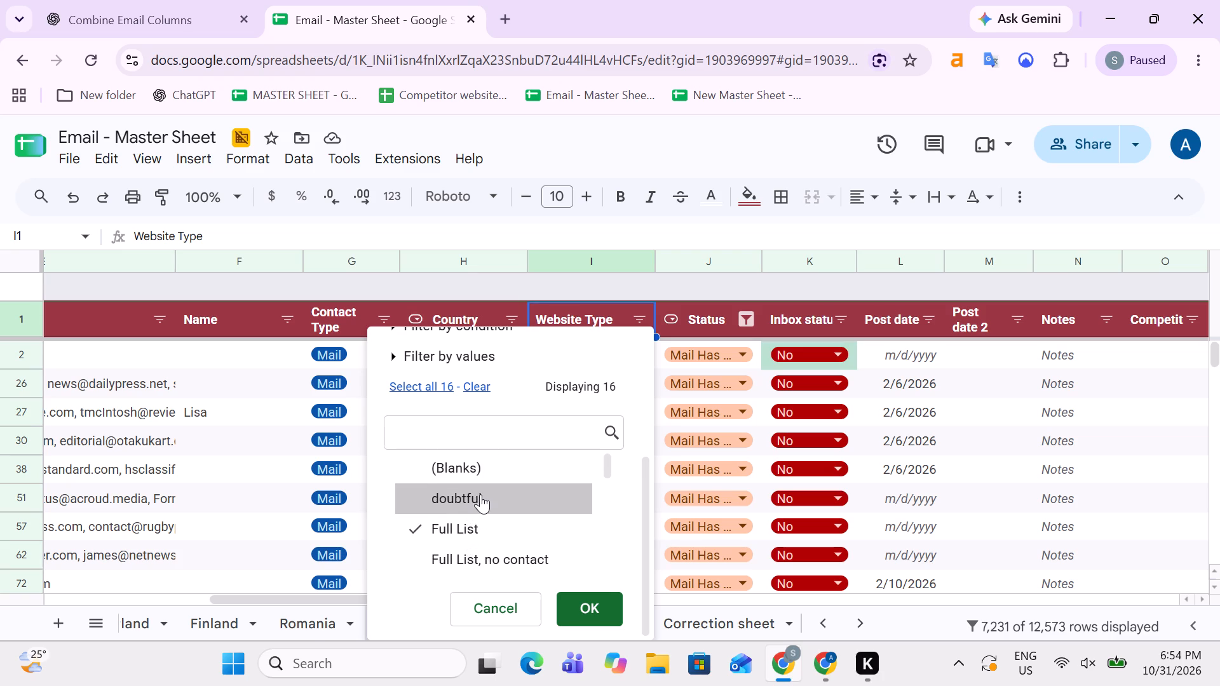
pyautogui.click(470, 478)
pyautogui.scroll(-4, 498, 520)
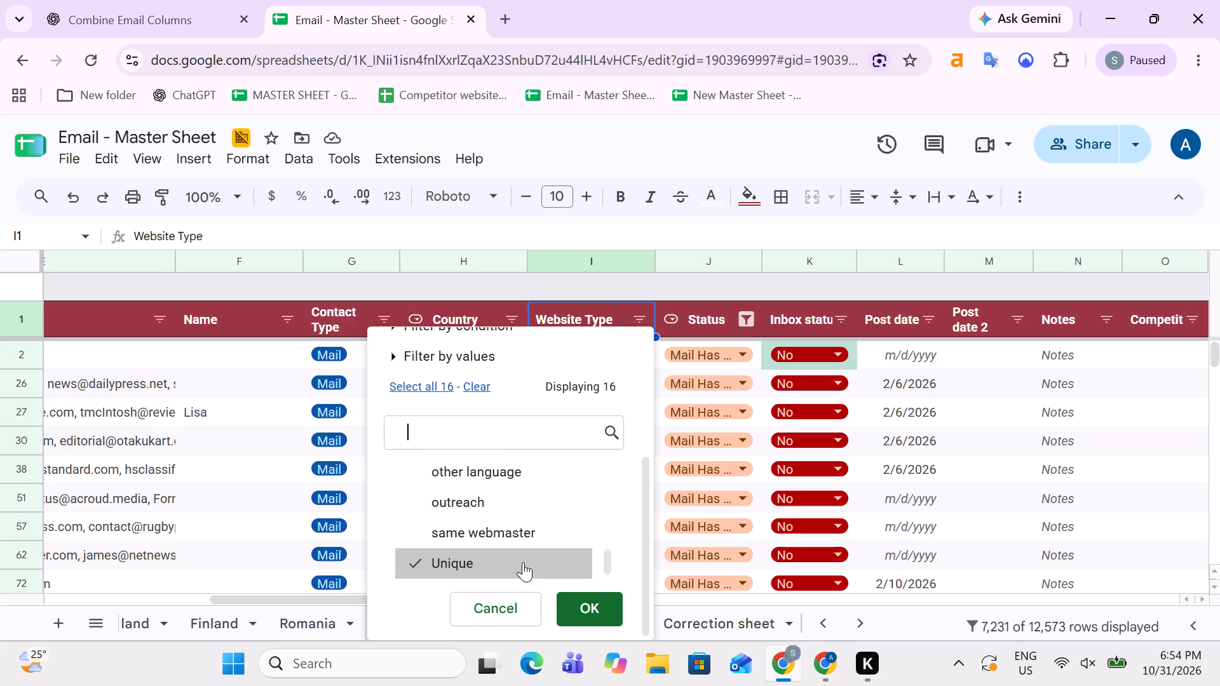
pyautogui.click(579, 607)
# Select the Website entries of the newly filtered table from crackberry.com down to greaterzion.com to check their count.
pyautogui.press('Down')
pyautogui.press('Up')
pyautogui.press('Up')
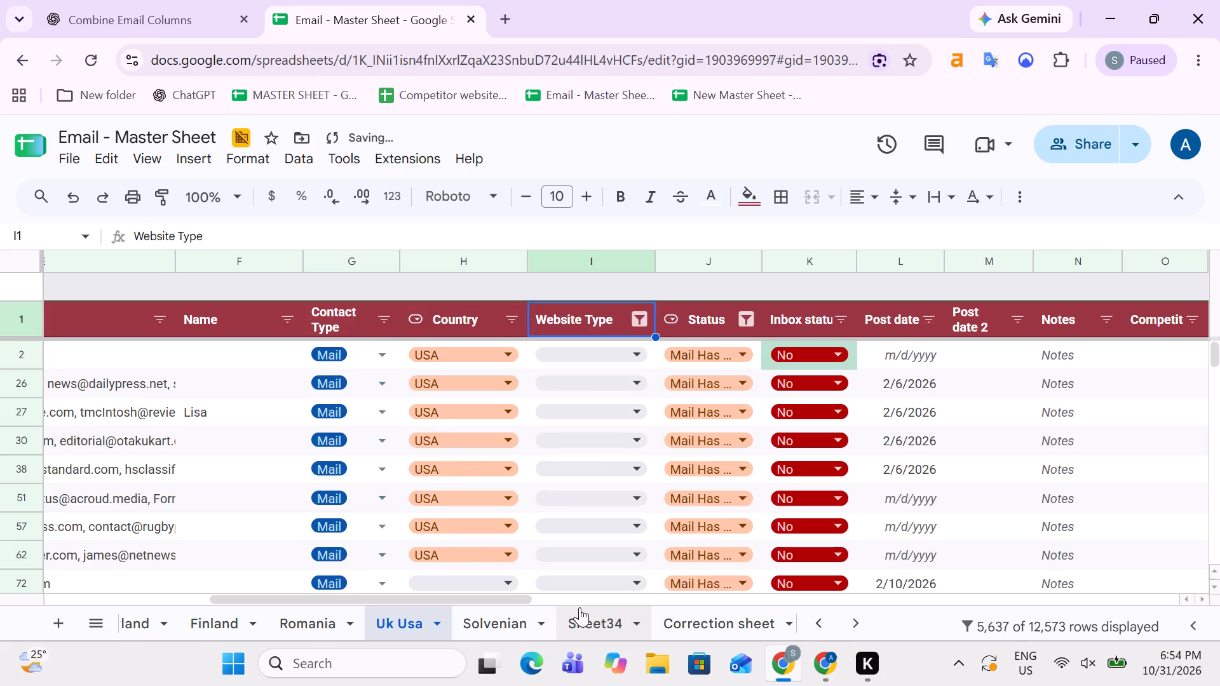
pyautogui.press('Down')
pyautogui.press('Right')
pyautogui.press('Left')
pyautogui.press('Left')
pyautogui.press('Left')
pyautogui.press('Left')
pyautogui.press('Left')
pyautogui.press('Left')
pyautogui.press('Left')
pyautogui.press('Left')
pyautogui.press('Left')
pyautogui.press('Left')
pyautogui.press('Left')
pyautogui.press('Left')
pyautogui.press('Left')
pyautogui.press('Left')
pyautogui.press('Left')
pyautogui.press('Left')
pyautogui.press('Left')
pyautogui.press('Left')
pyautogui.press('Left')
pyautogui.press('Left')
pyautogui.press('Up')
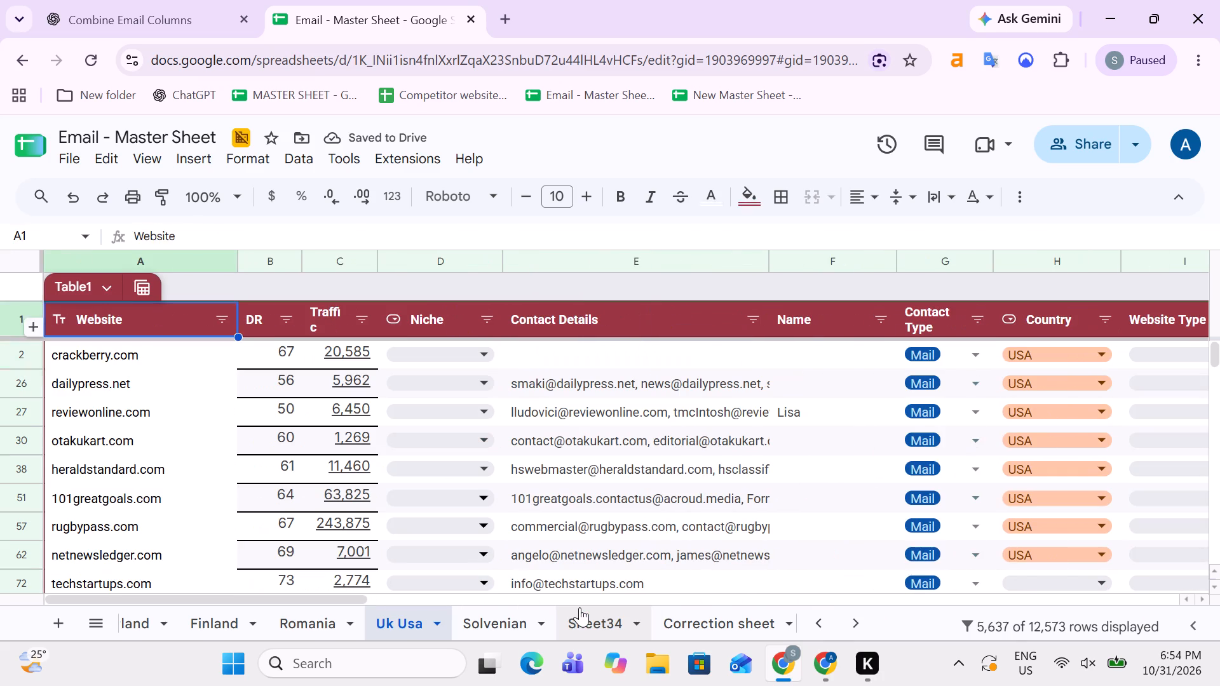
pyautogui.press('Down')
pyautogui.hotkey('ctrl', 'shift', 'Down')
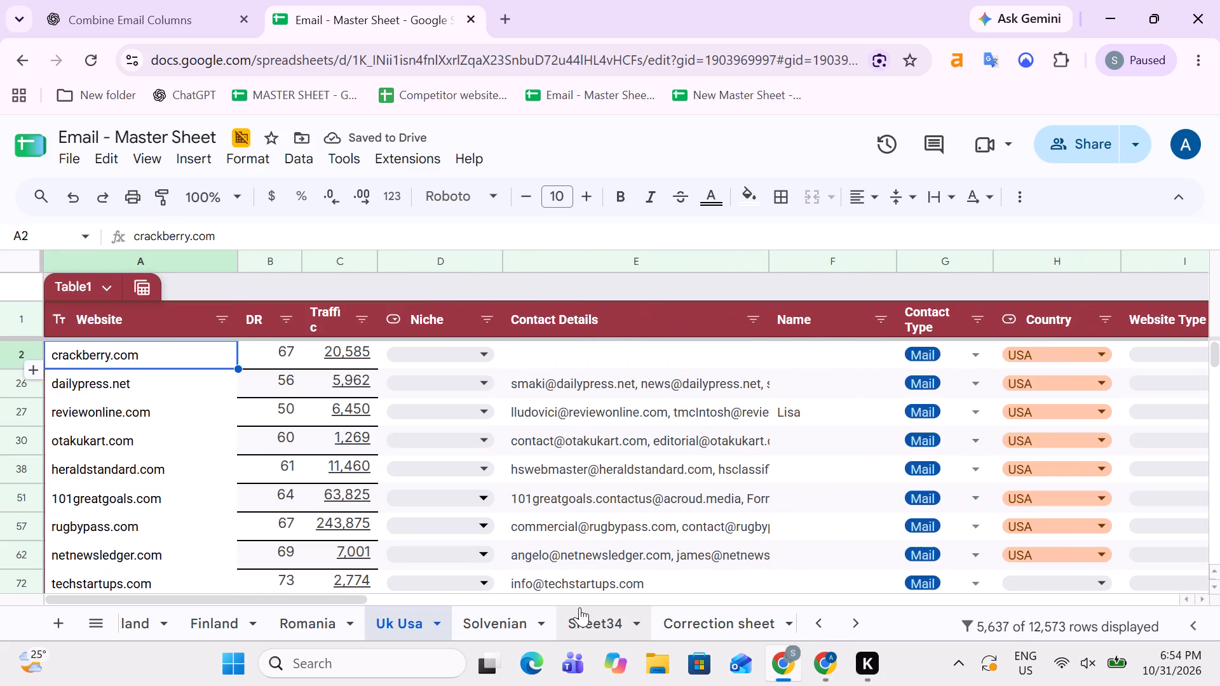
pyautogui.press('Down')
pyautogui.press('Up')
pyautogui.press('Up')
pyautogui.press('Up')
pyautogui.press('Down')
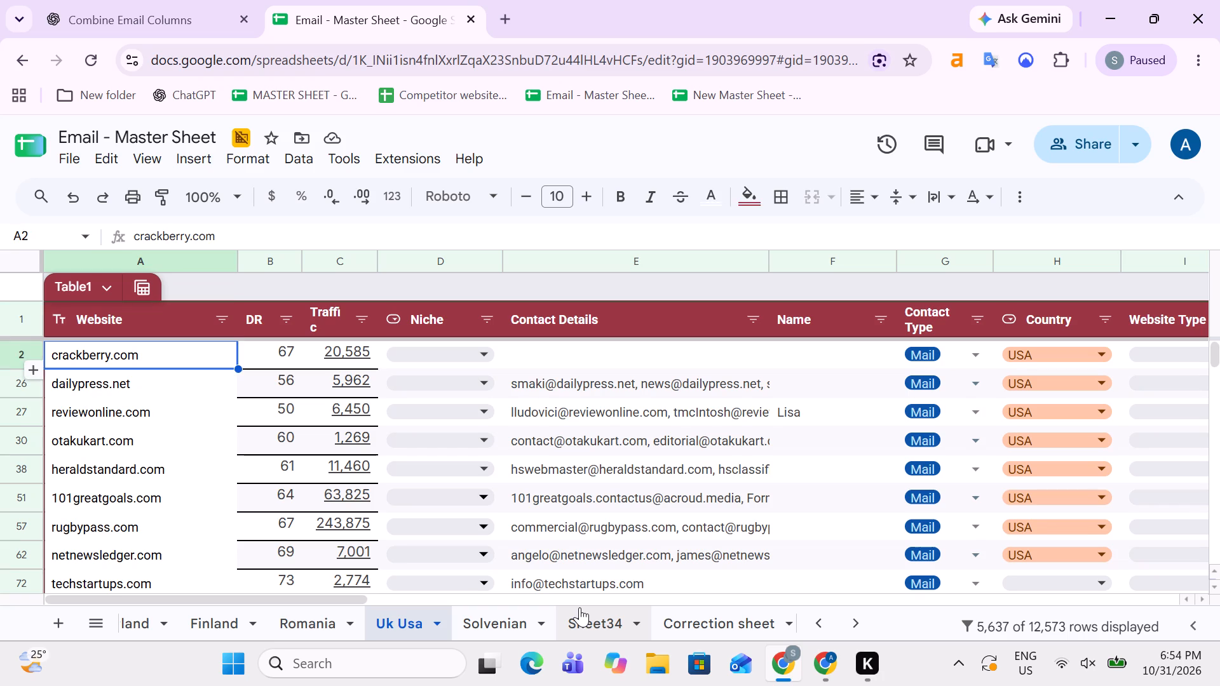
pyautogui.hotkey('ctrl', 'shift', 'Down')
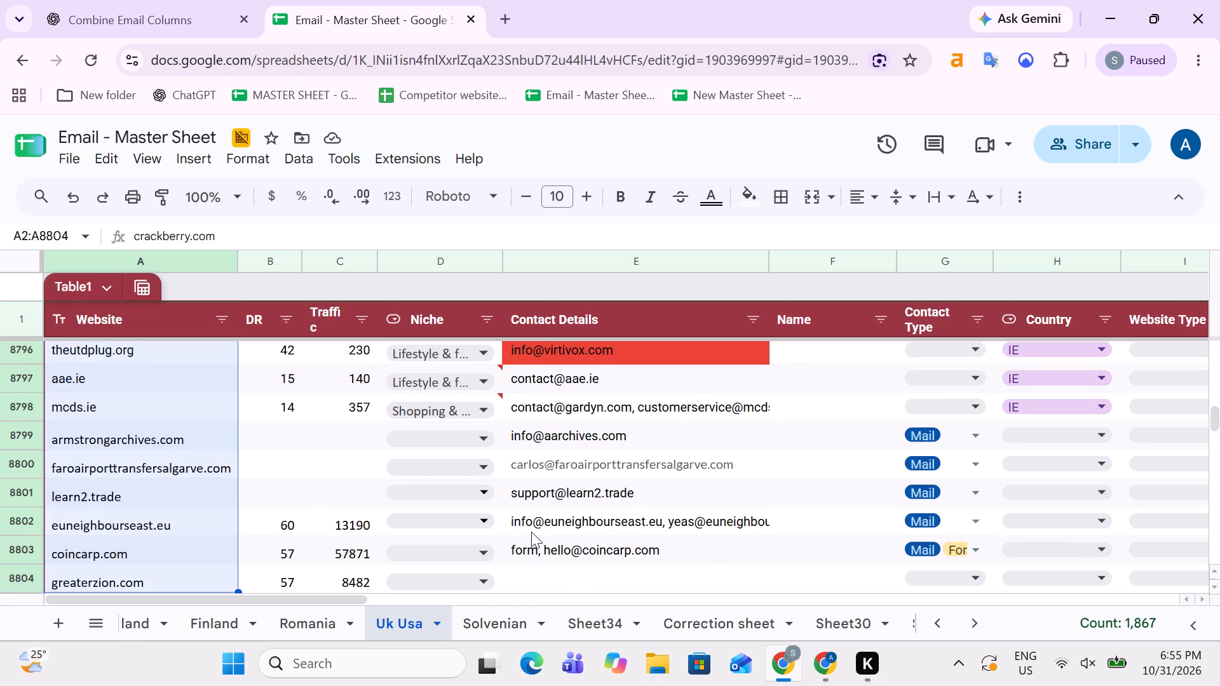
# Look through the first filtered rows of the Uk Usa table, from crackberry.com down to onlondon.co.uk.
pyautogui.press('Up')
pyautogui.press('Up')
pyautogui.press('Down')
pyautogui.press('Up')
pyautogui.press('Down')
pyautogui.press('Down')
pyautogui.press('Down')
pyautogui.press('Down')
pyautogui.press('Down')
pyautogui.press('Down')
pyautogui.press('Down')
pyautogui.press('Down')
pyautogui.press('Down')
pyautogui.press('Down')
pyautogui.press('Down')
pyautogui.press('Down')
pyautogui.press('Down')
pyautogui.press('Down')
pyautogui.press('Down')
pyautogui.press('Down')
pyautogui.press('Down')
pyautogui.press('Down')
pyautogui.press('Down')
pyautogui.press('Down')
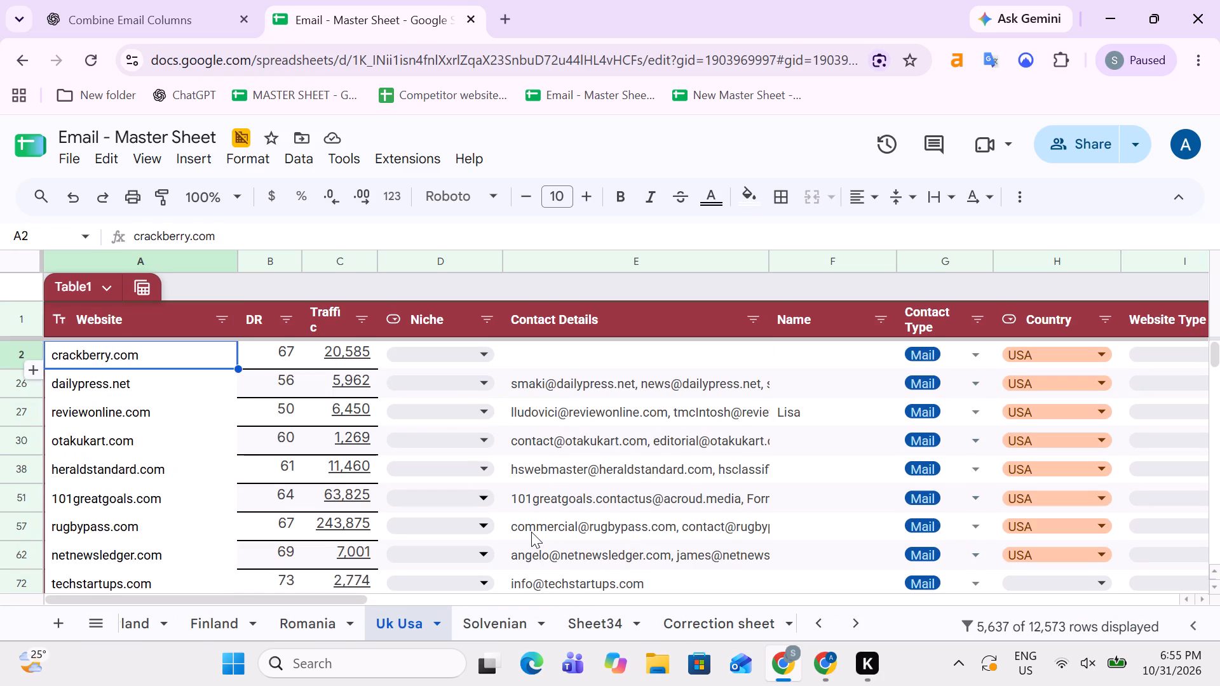
pyautogui.press('Down')
pyautogui.press('Down')
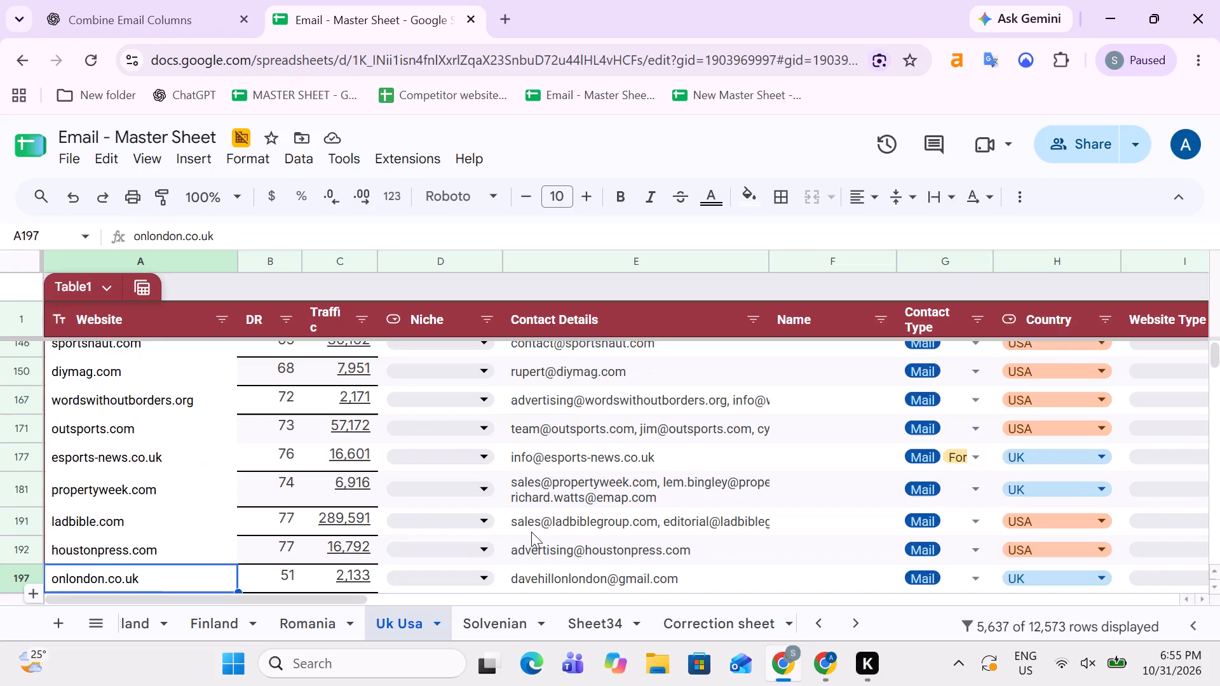
# Go to the end of the first Website block and examine its last rows from greaterzion.com back up to giftya.com.
pyautogui.hotkey('ctrl', 'Down')
pyautogui.press('Down')
pyautogui.press('Down')
pyautogui.press('Down')
pyautogui.press('Up')
pyautogui.press('Up')
pyautogui.press('Up')
pyautogui.press('Up')
pyautogui.press('Up')
pyautogui.press('Up')
pyautogui.press('Up')
pyautogui.press('Up')
pyautogui.press('Up')
pyautogui.press('Up')
pyautogui.press('Up')
pyautogui.press('Up')
pyautogui.press('Up')
pyautogui.press('Up')
pyautogui.press('Up')
pyautogui.press('Up')
pyautogui.press('Up')
pyautogui.press('Up')
pyautogui.press('Up')
pyautogui.press('Up')
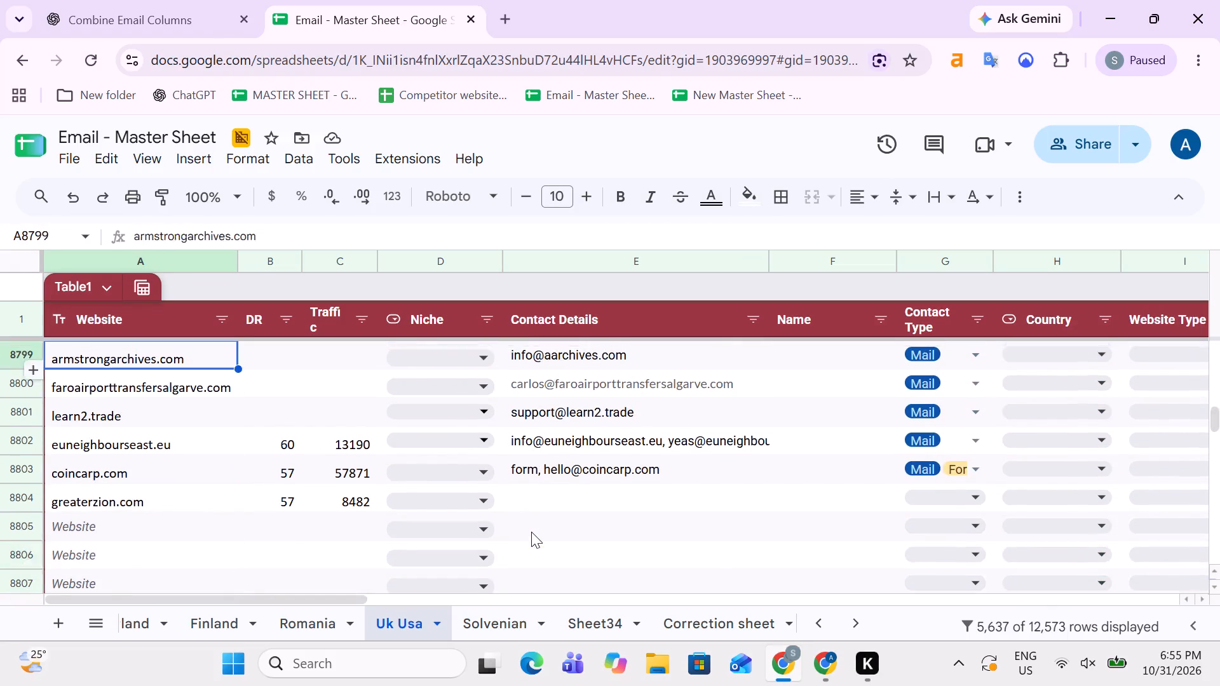
pyautogui.press('Up')
pyautogui.press('Up')
pyautogui.press('Up')
pyautogui.press('Up')
pyautogui.press('Up')
pyautogui.press('Up')
pyautogui.press('Up')
pyautogui.press('Up')
pyautogui.press('Up')
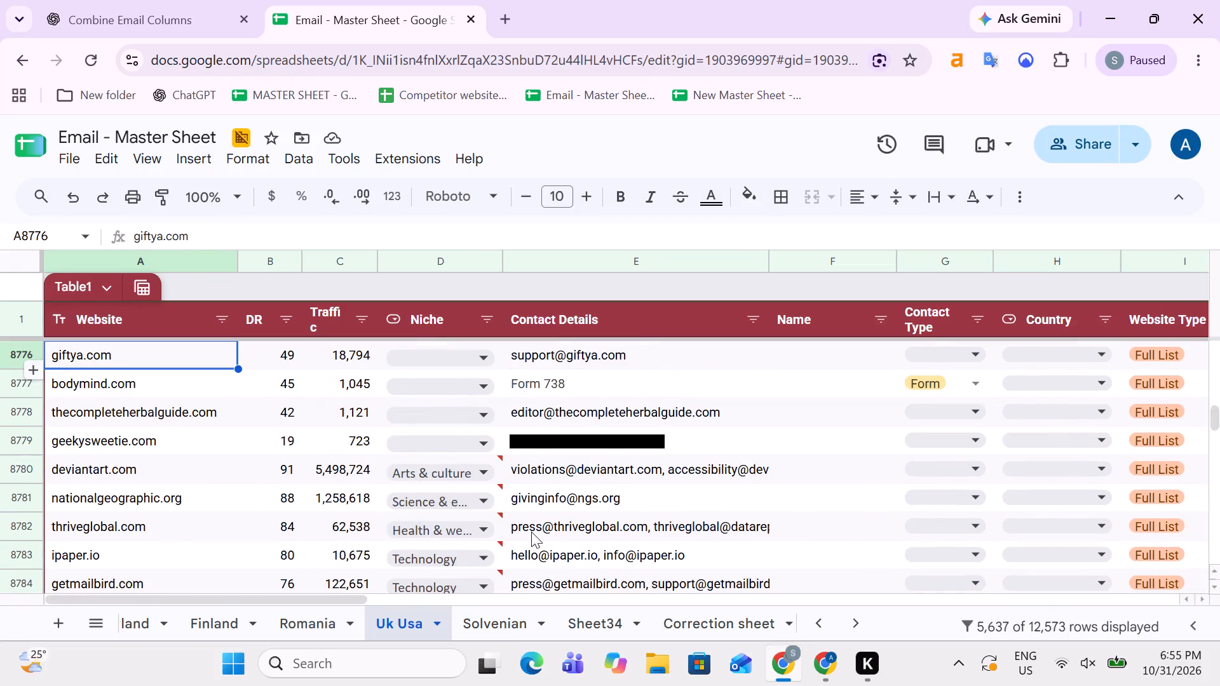
# Examine the rows around the empty gap between greaterzion.com and caranddriver.com, reading on to theblondeabroad.com and back.
pyautogui.press('Down')
pyautogui.press('Down')
pyautogui.press('Down')
pyautogui.press('Down')
pyautogui.press('Down')
pyautogui.press('Down')
pyautogui.press('Down')
pyautogui.press('Down')
pyautogui.press('Down')
pyautogui.press('Down')
pyautogui.press('Down')
pyautogui.press('Down')
pyautogui.press('Down')
pyautogui.press('Down')
pyautogui.press('Down')
pyautogui.press('Down')
pyautogui.press('Down')
pyautogui.press('Down')
pyautogui.press('Down')
pyautogui.press('Down')
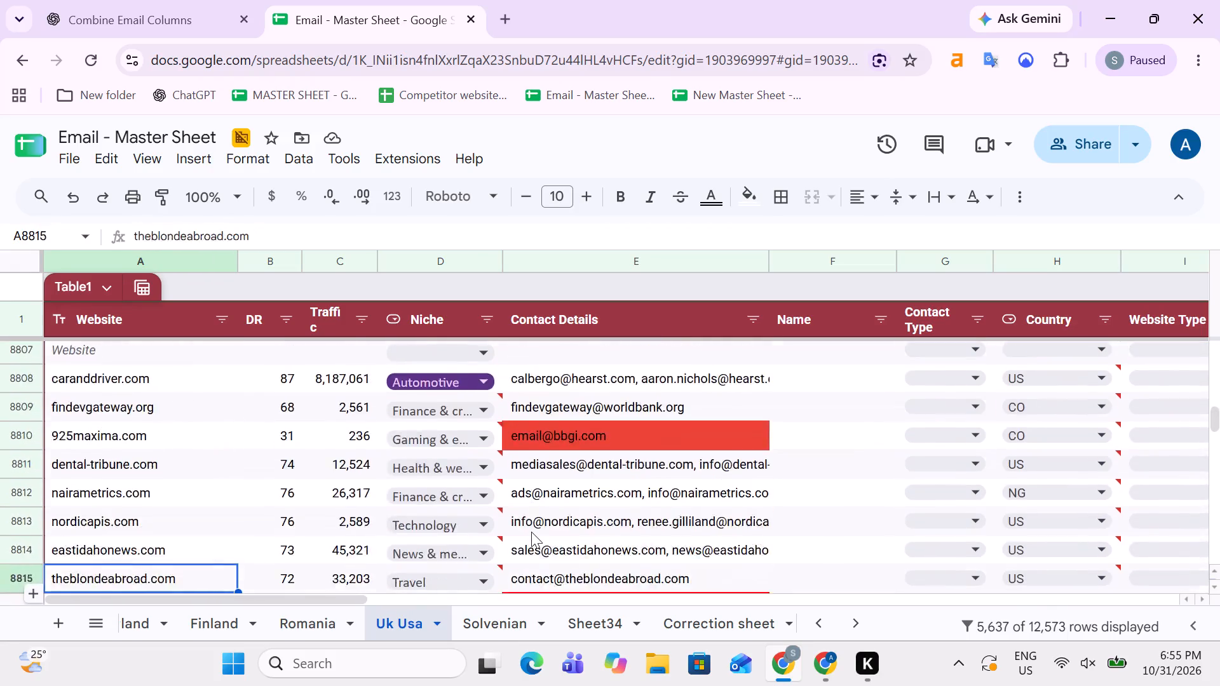
pyautogui.press('Up')
pyautogui.press('Up')
pyautogui.press('Up')
pyautogui.press('Up')
pyautogui.press('Up')
pyautogui.press('Up')
pyautogui.press('Up')
pyautogui.press('Up')
pyautogui.press('Up')
pyautogui.press('Up')
pyautogui.press('Up')
pyautogui.press('Up')
pyautogui.press('Up')
pyautogui.press('Up')
pyautogui.press('Up')
pyautogui.press('Up')
pyautogui.press('Up')
pyautogui.press('Up')
pyautogui.press('Up')
pyautogui.press('Up')
pyautogui.press('Up')
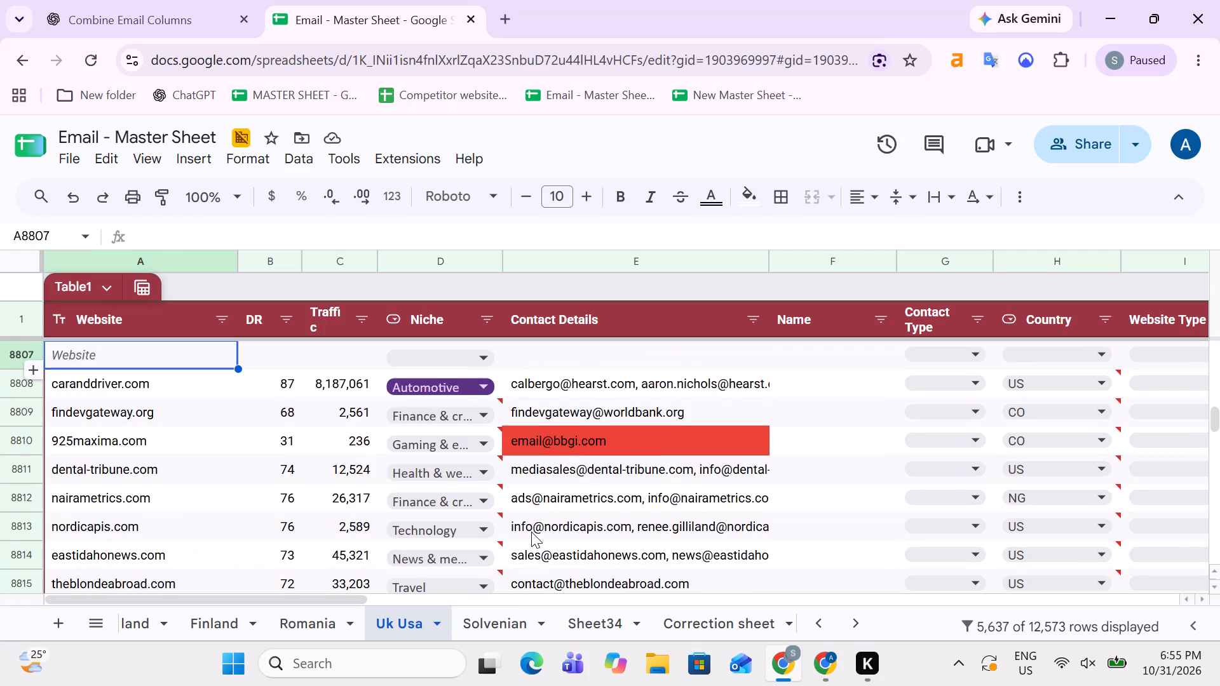
pyautogui.press('Up')
pyautogui.press('Up')
pyautogui.press('Up')
pyautogui.press('Down')
pyautogui.press('Down')
pyautogui.press('Right')
pyautogui.press('Up')
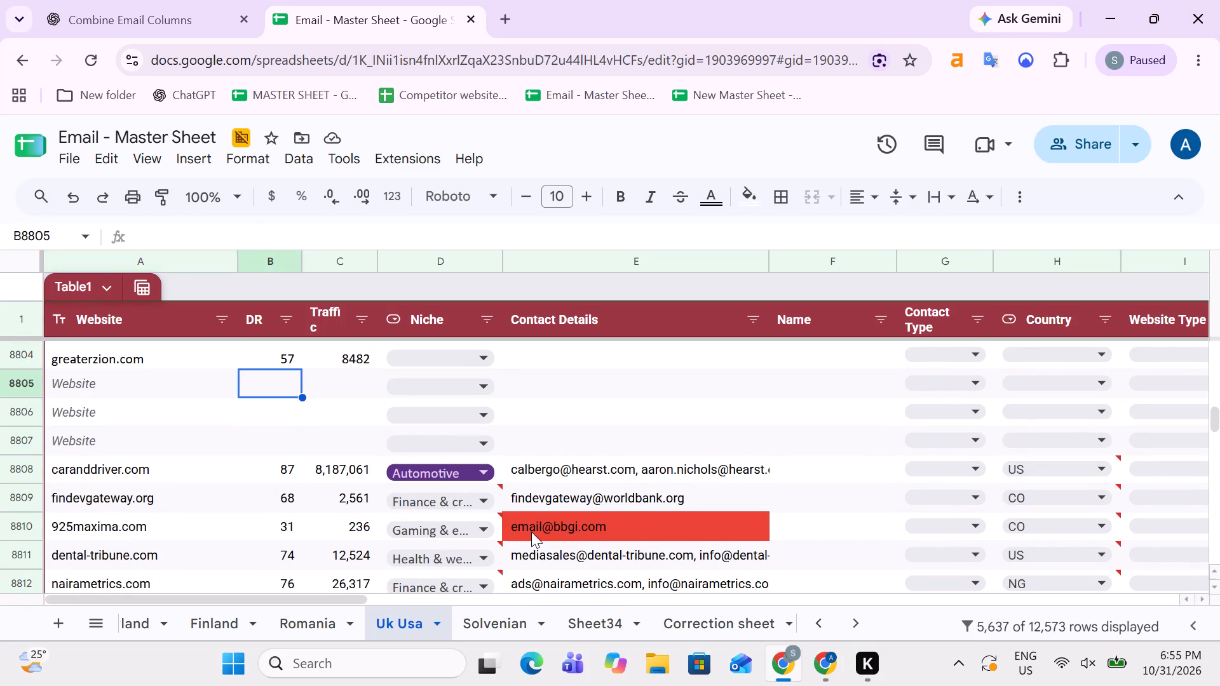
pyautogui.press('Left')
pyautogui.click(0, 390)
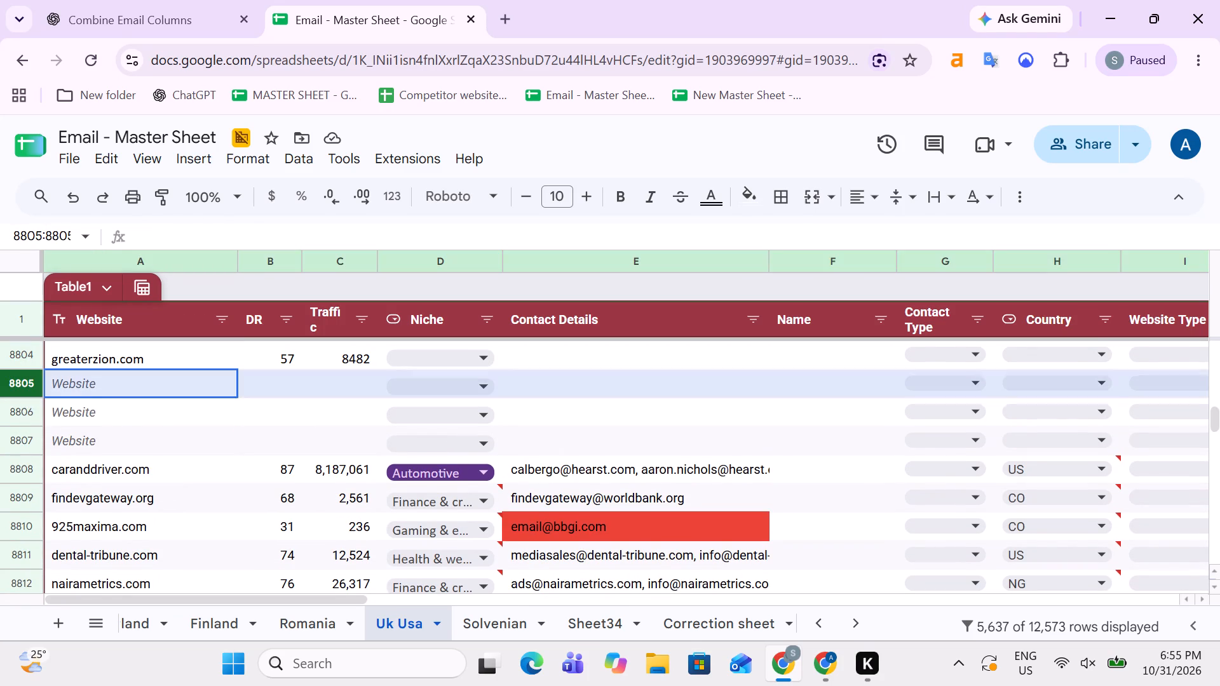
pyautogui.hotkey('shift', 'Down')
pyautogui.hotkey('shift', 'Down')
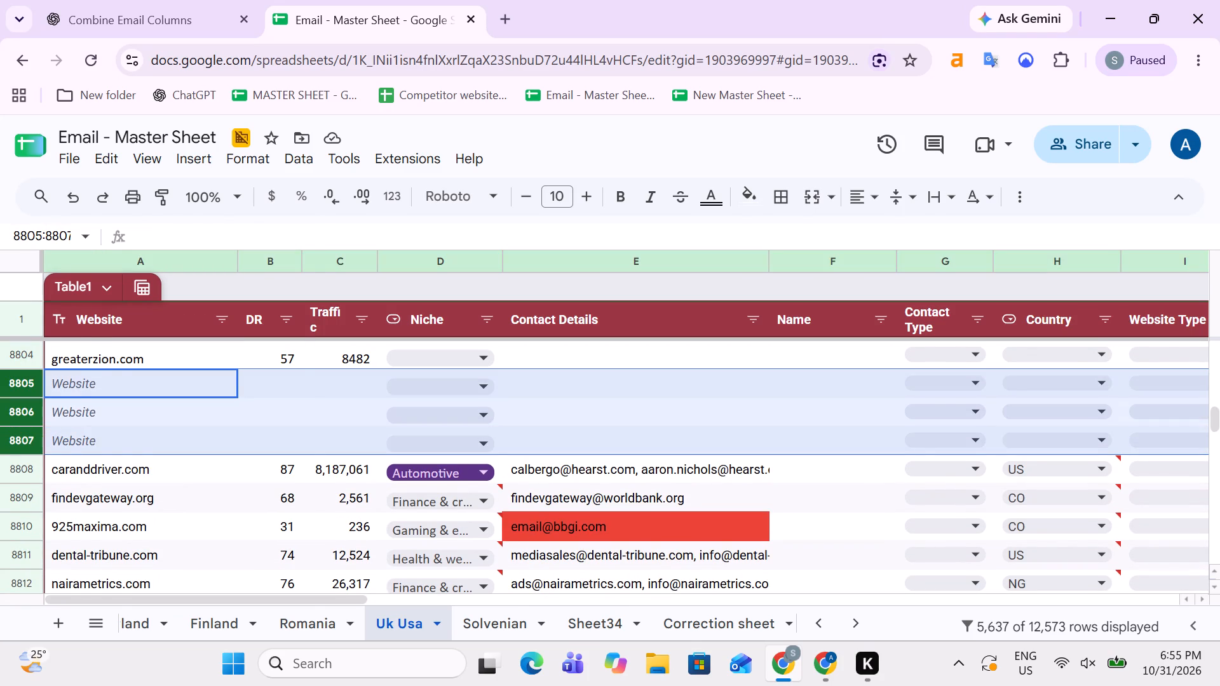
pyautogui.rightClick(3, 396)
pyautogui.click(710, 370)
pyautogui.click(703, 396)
# Review the caranddriver.com row across its contact, country, website type, status, inbox status and post date columns.
pyautogui.press('Down')
pyautogui.press('Down')
pyautogui.press('Down')
pyautogui.press('Right')
pyautogui.press('Right')
pyautogui.press('Right')
pyautogui.press('Right')
pyautogui.press('Right')
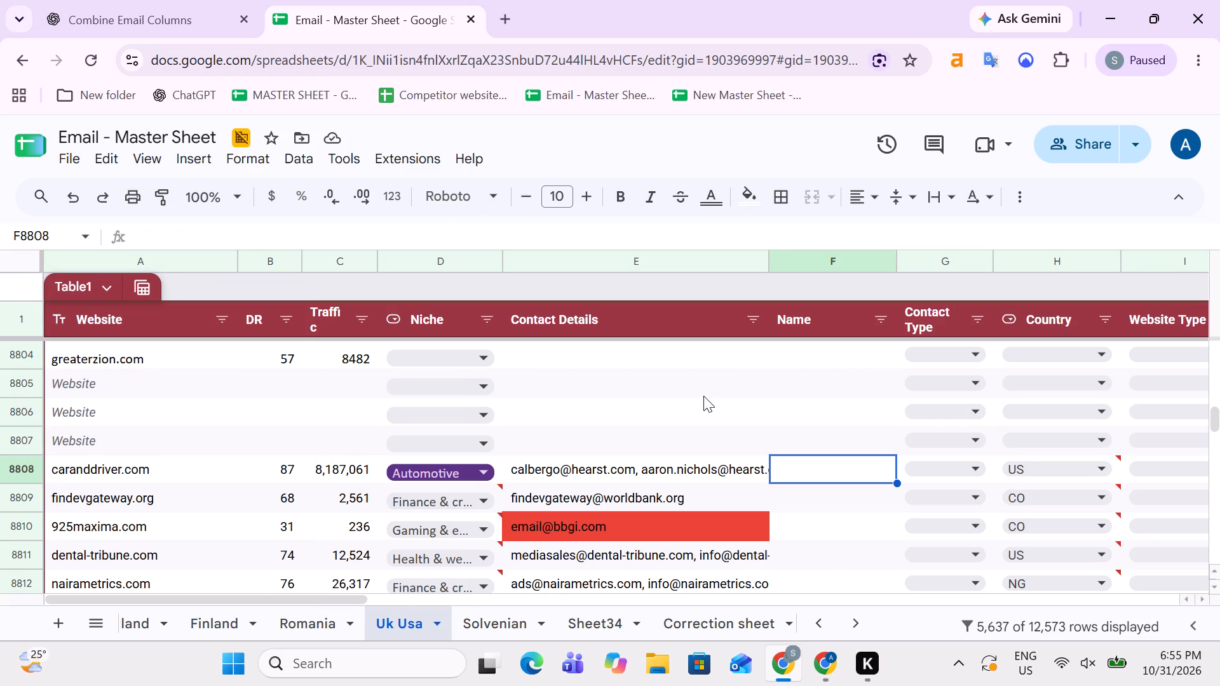
pyautogui.press('Right')
pyautogui.press('Right')
pyautogui.press('Right')
pyautogui.press('Right')
pyautogui.press('Right')
# Select the Website entries from caranddriver.com down to dailyfriend.co.za to check their count.
pyautogui.press('Left')
pyautogui.press('Left')
pyautogui.press('Left')
pyautogui.press('Left')
pyautogui.press('Left')
pyautogui.press('Left')
pyautogui.press('Left')
pyautogui.press('Left')
pyautogui.press('Left')
pyautogui.press('Left')
pyautogui.press('Left')
pyautogui.press('Left')
pyautogui.press('Left')
pyautogui.press('Left')
pyautogui.press('Left')
pyautogui.press('Left')
pyautogui.press('Left')
pyautogui.press('Left')
pyautogui.press('Left')
pyautogui.press('Left')
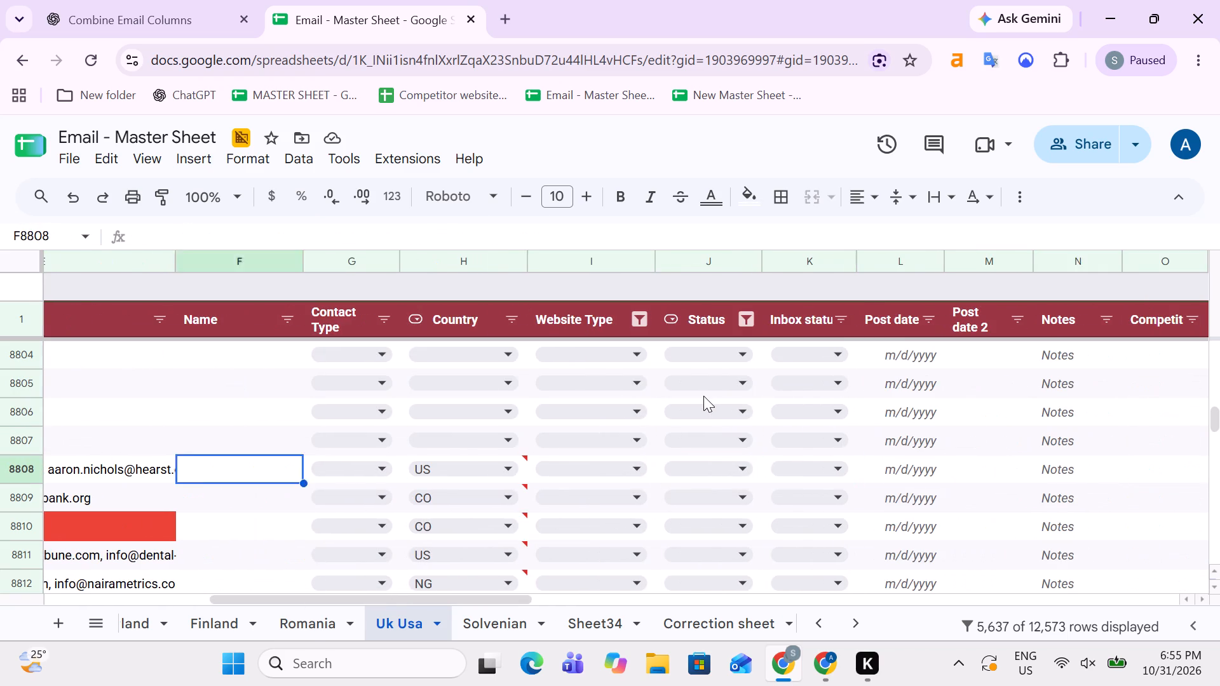
pyautogui.hotkey('ctrl', 'shift', 'Down')
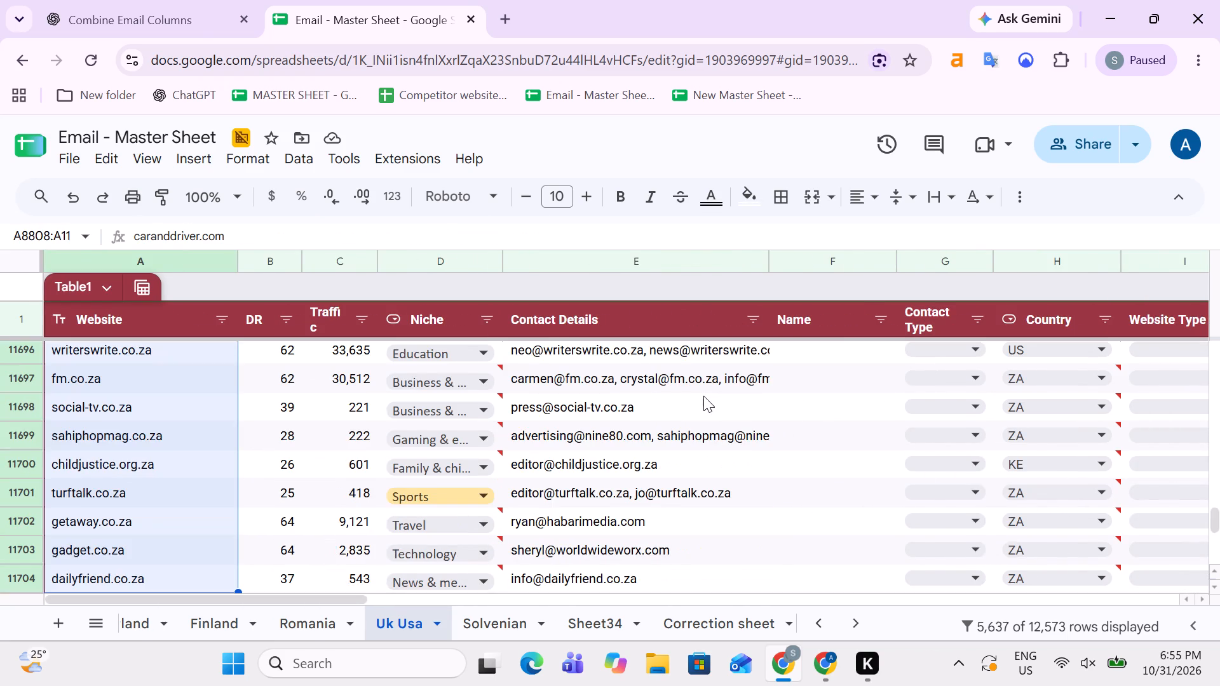
# Return to the empty rows above caranddriver.com and recheck where the first block ends, at greaterzion.com.
pyautogui.press('Up')
pyautogui.press('Up')
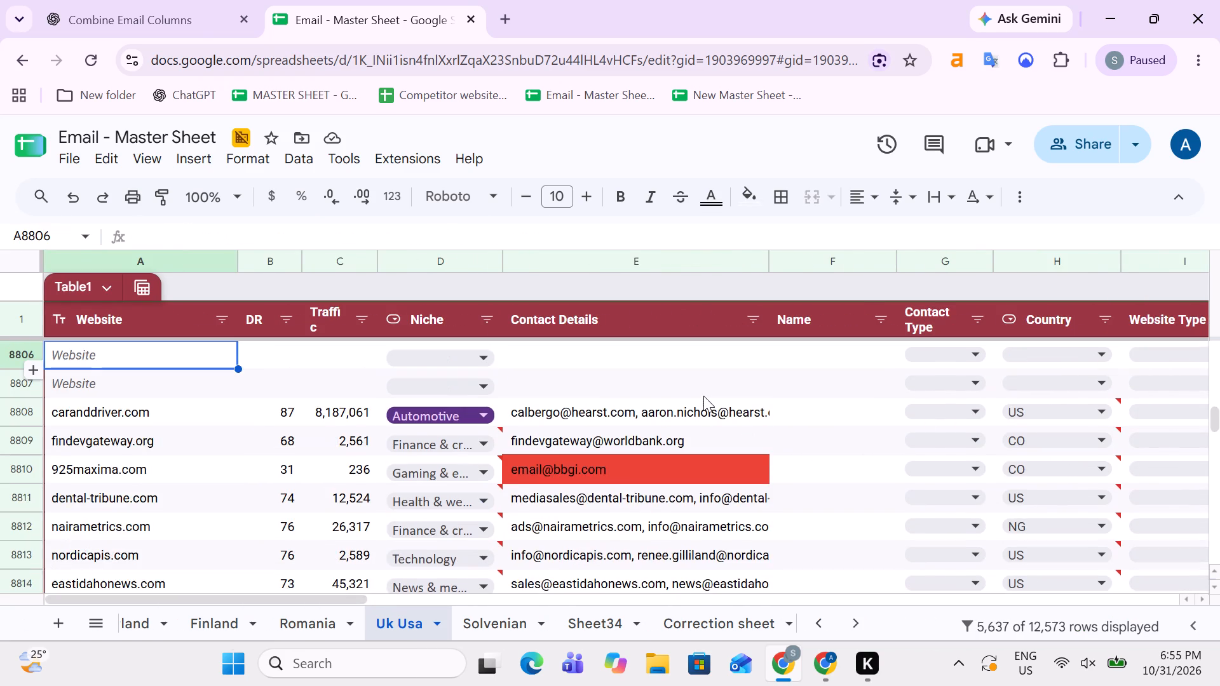
pyautogui.press('Up')
pyautogui.press('Up')
pyautogui.press('Up')
pyautogui.press('Up')
pyautogui.press('Down')
pyautogui.press('Down')
pyautogui.press('Down')
pyautogui.press('Up')
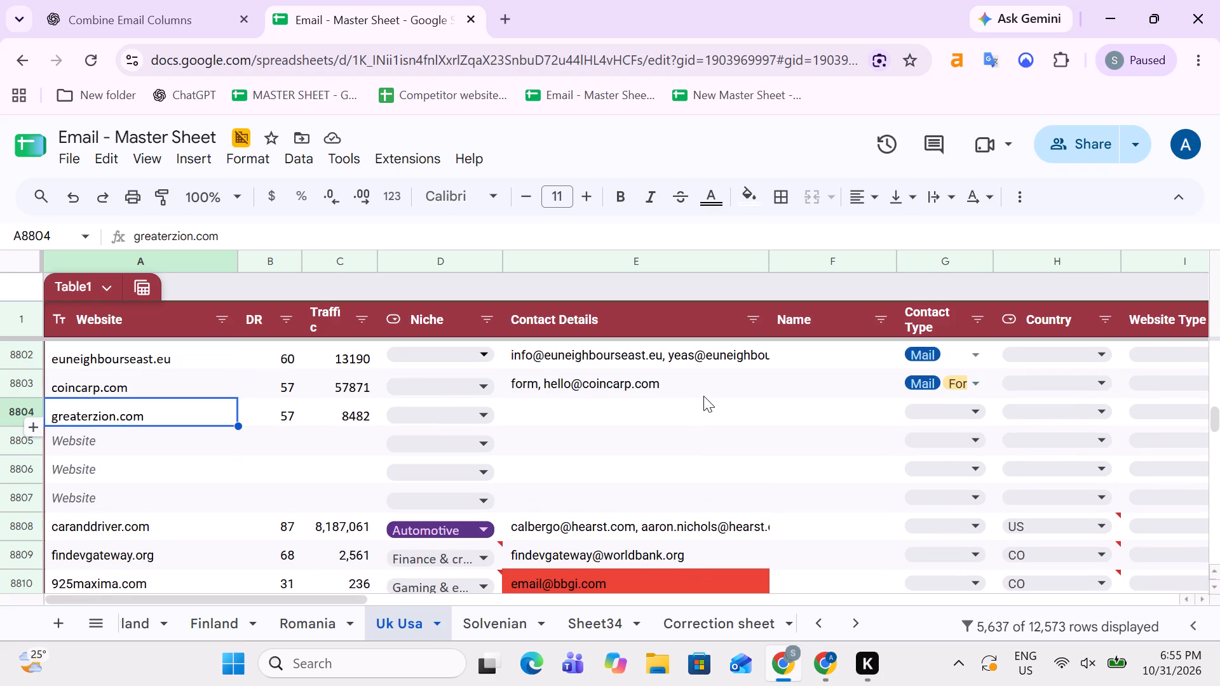
# Select the Website entries from greaterzion.com up to crackberry.com to check the first block's count.
pyautogui.hotkey('ctrl', 'shift', 'Up')
pyautogui.hotkey('shift', 'Down')
pyautogui.hotkey('shift', 'Down')
pyautogui.hotkey('shift', 'Up')
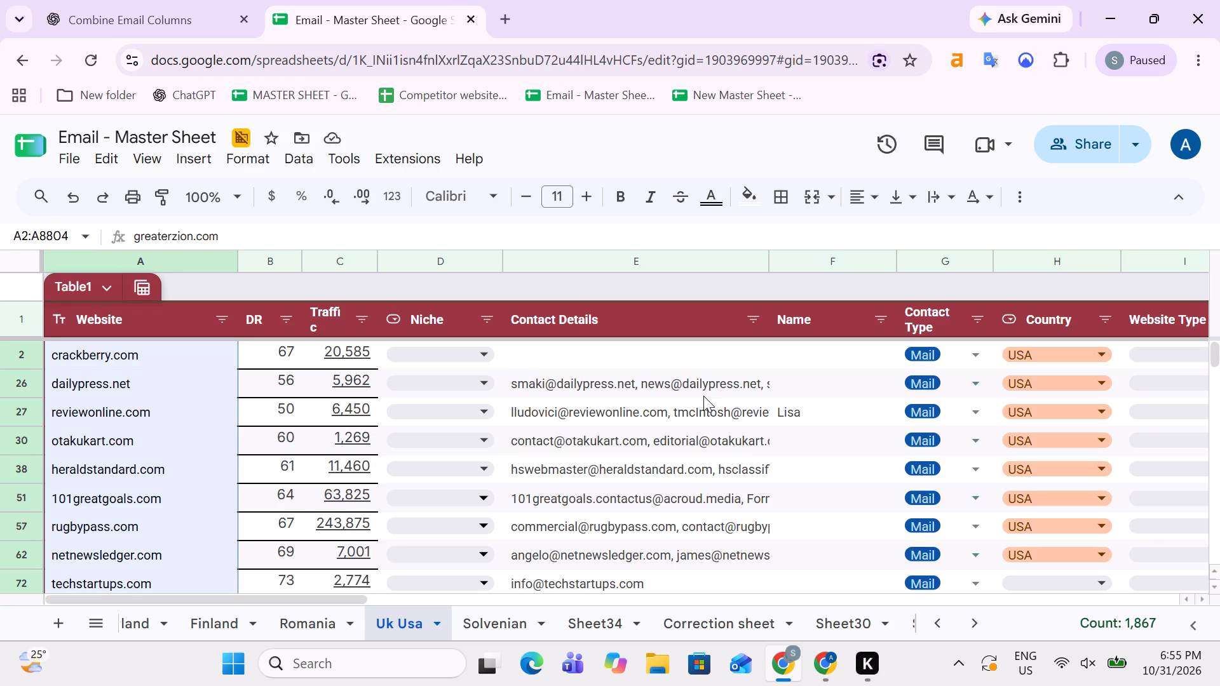
# Select the Website entries from caranddriver.com down to dailyfriend.co.za to check the second block's count.
pyautogui.press('Down')
pyautogui.press('Down')
pyautogui.press('Down')
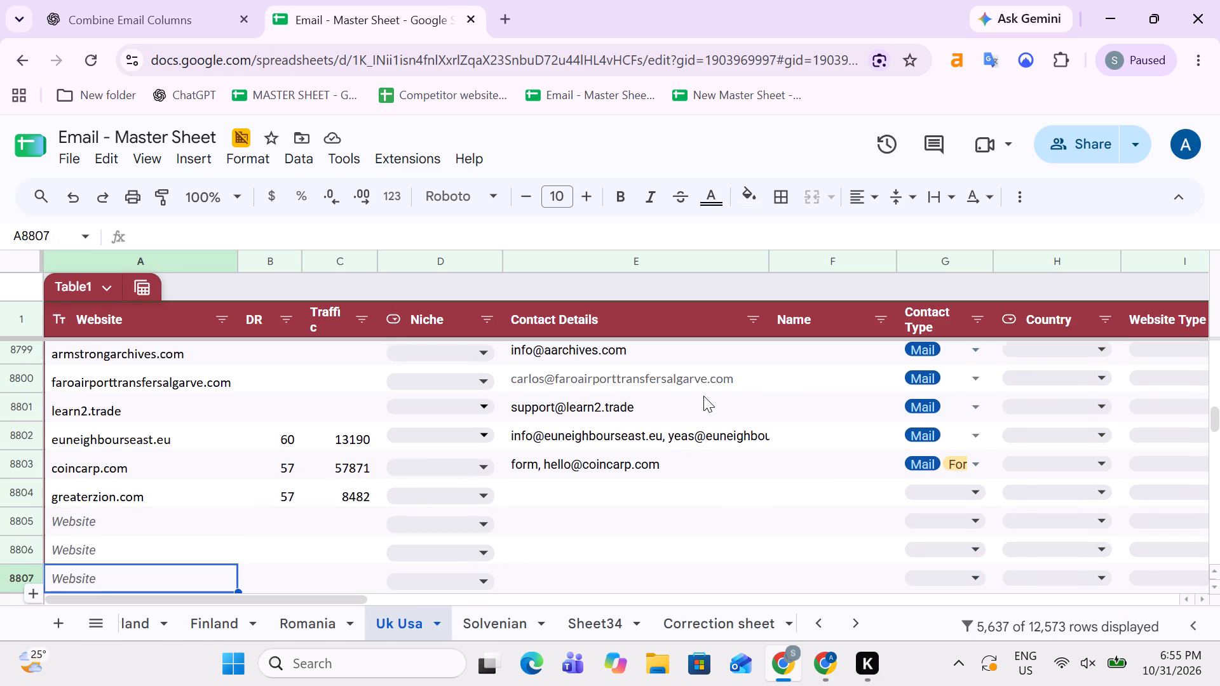
pyautogui.press('Down')
pyautogui.press('Down')
pyautogui.press('Up')
pyautogui.hotkey('ctrl', 'shift', 'Down')
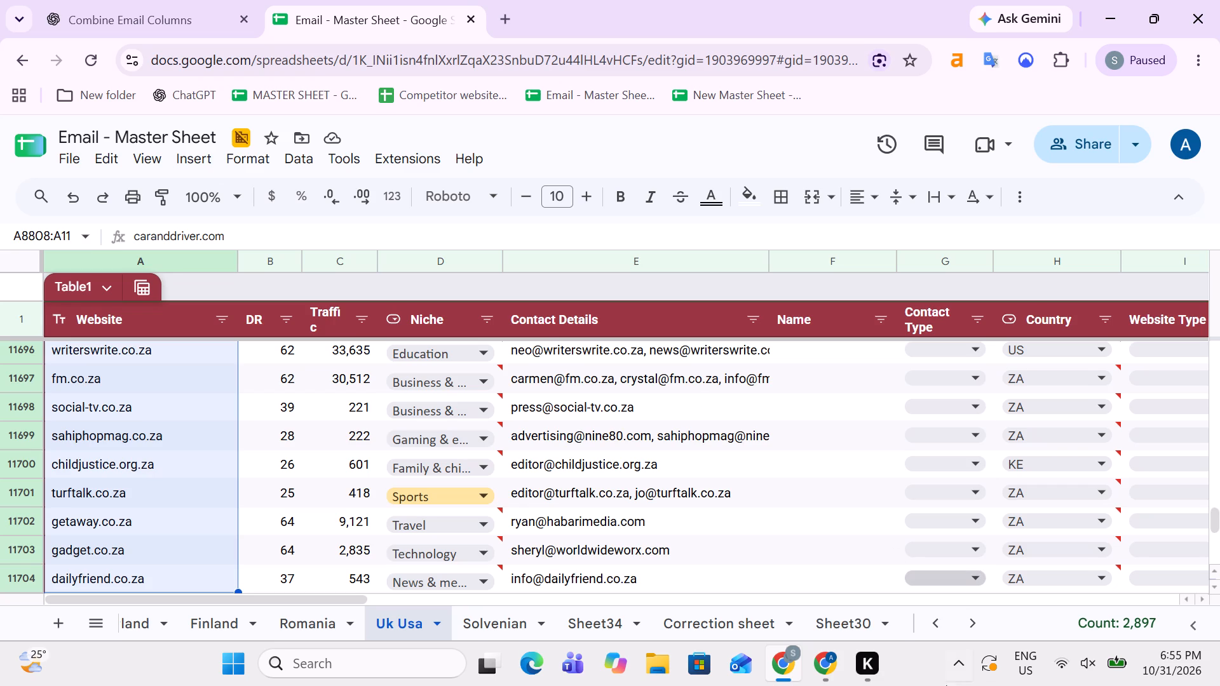
# Open the recently used Data Inventory workbook in Excel and dismiss the activation wizard.
pyautogui.click(435, 657)
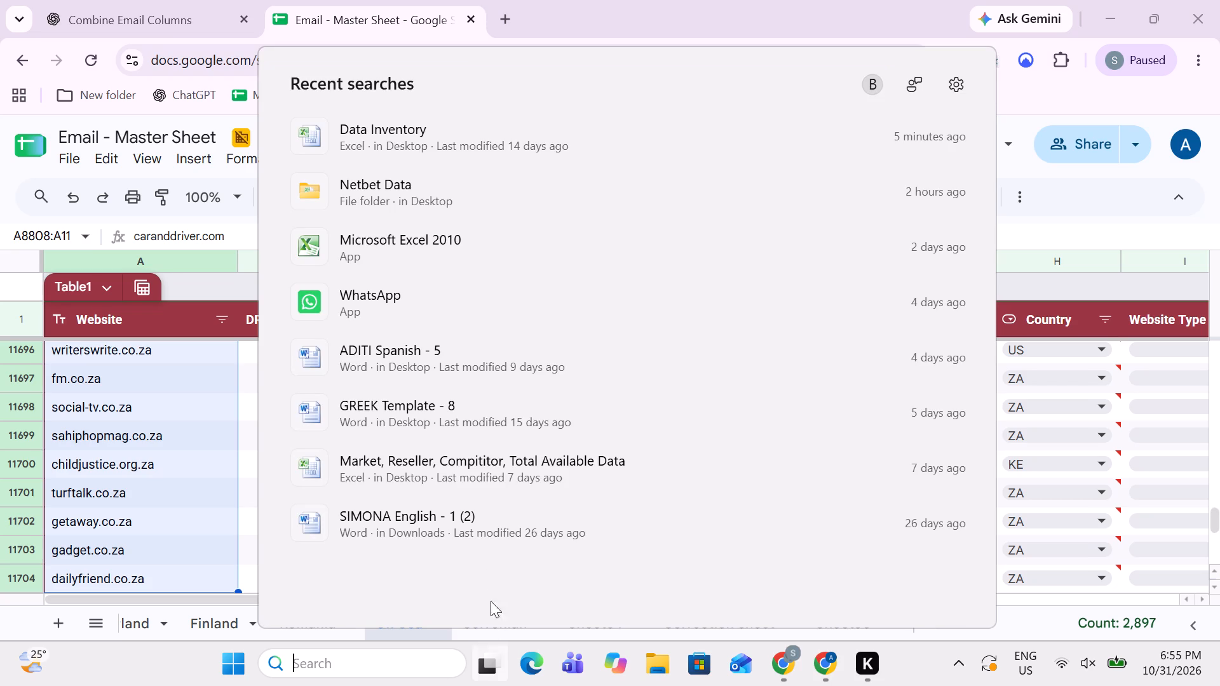
pyautogui.click(419, 135)
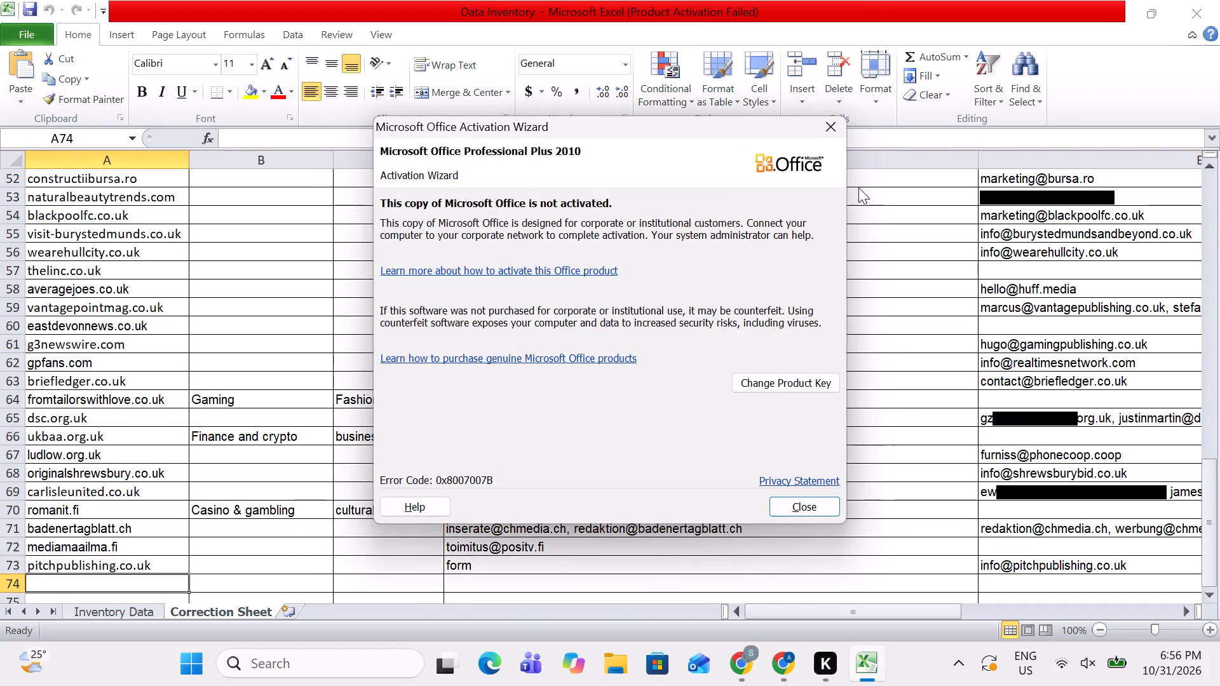
pyautogui.click(832, 122)
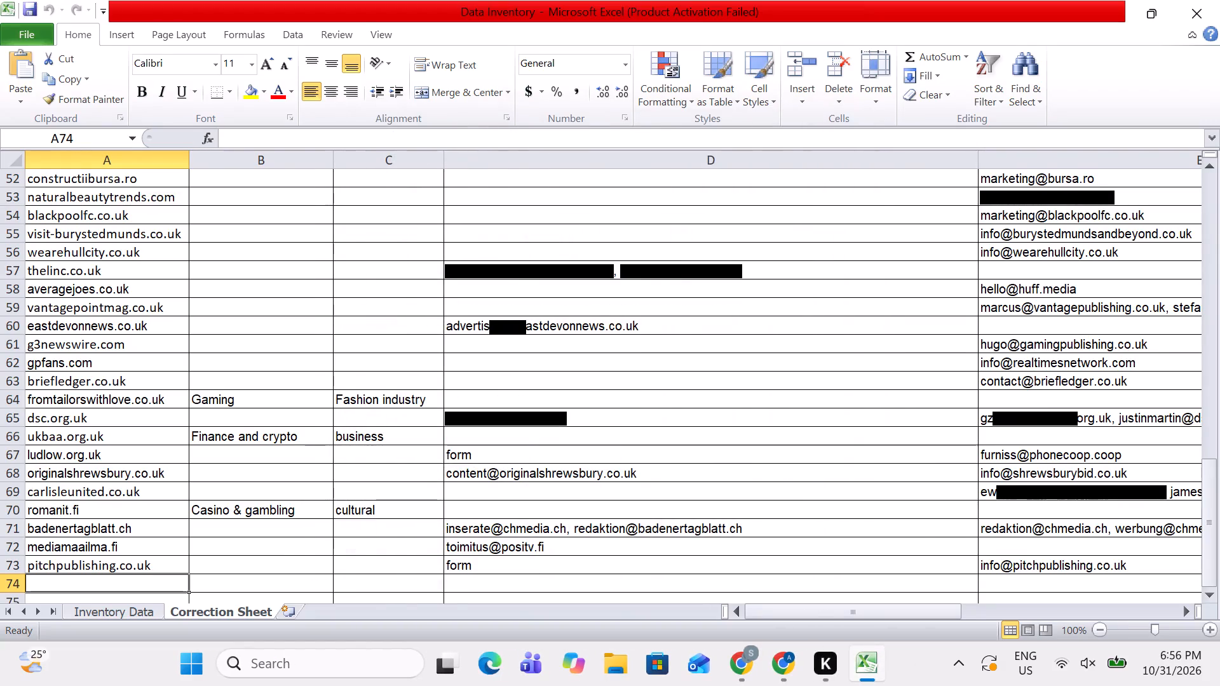
# On the Inventory Data sheet, set the websites available for UK USA to 4764.
pyautogui.click(123, 614)
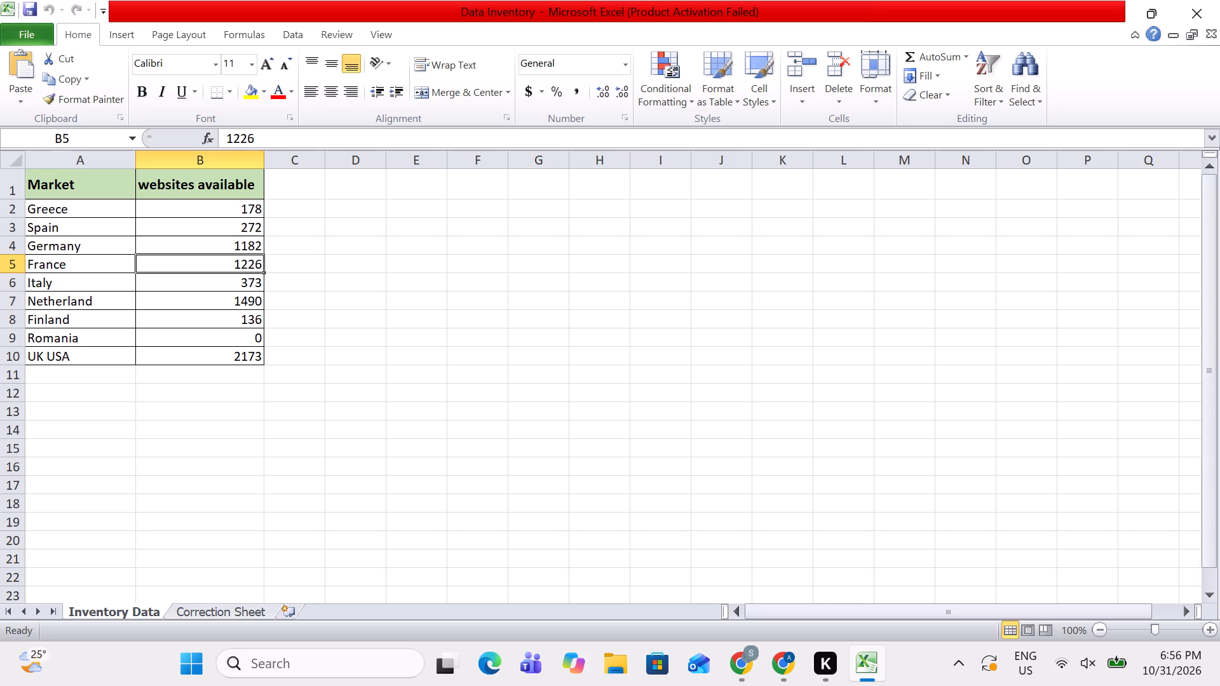
pyautogui.doubleClick(225, 359)
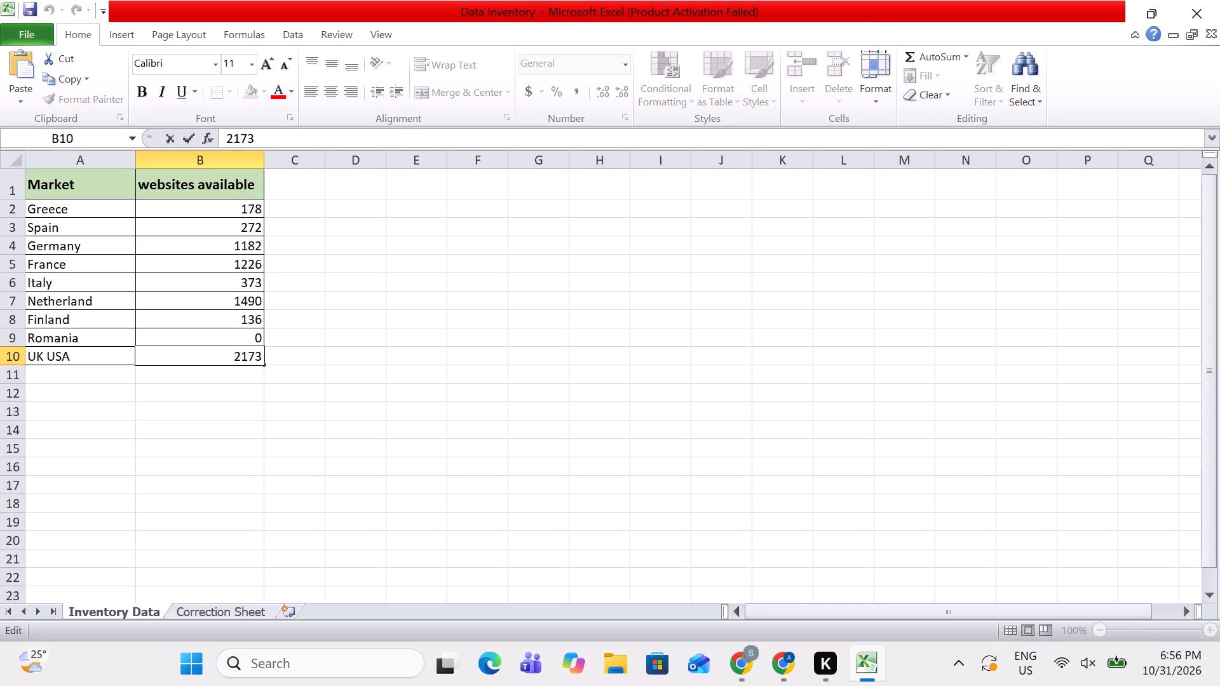
pyautogui.press('Right')
pyautogui.press('Right')
pyautogui.press('Right')
pyautogui.press('Right')
pyautogui.press('Right')
pyautogui.press('Right')
pyautogui.press('Right')
pyautogui.press('Right')
pyautogui.press('Right')
pyautogui.press('BackSpace')
pyautogui.press('BackSpace')
pyautogui.press('BackSpace')
pyautogui.press('BackSpace')
pyautogui.write('476')
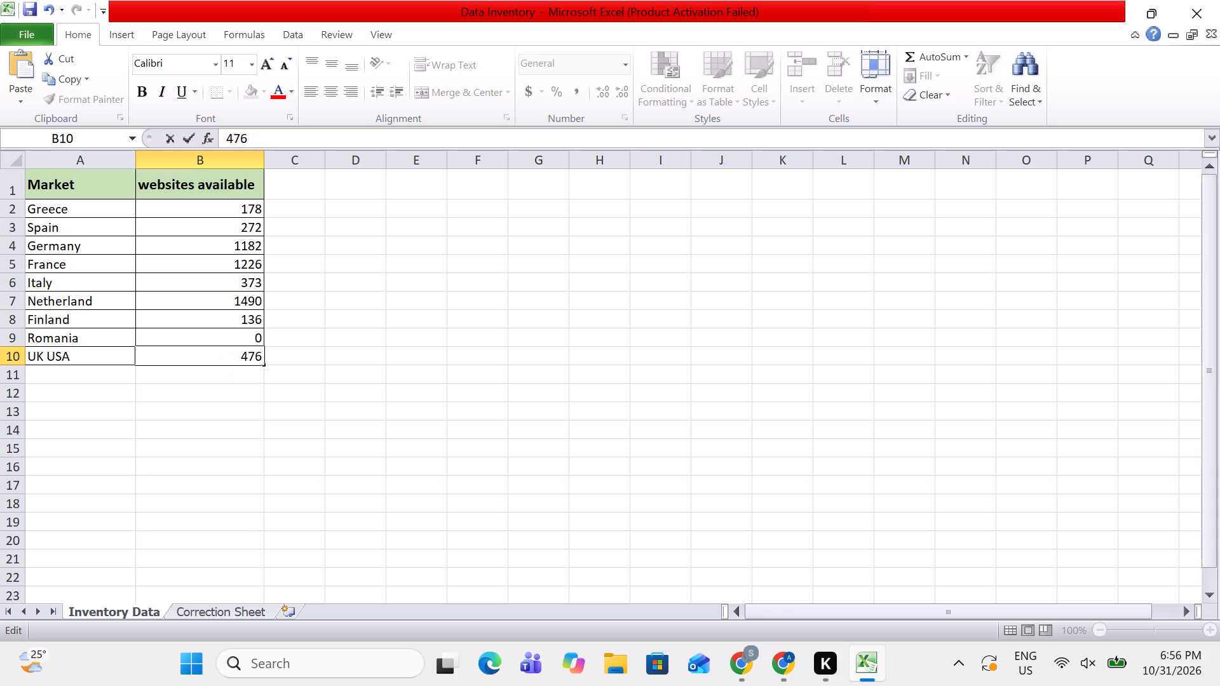
pyautogui.press('4')
pyautogui.press('Tab')
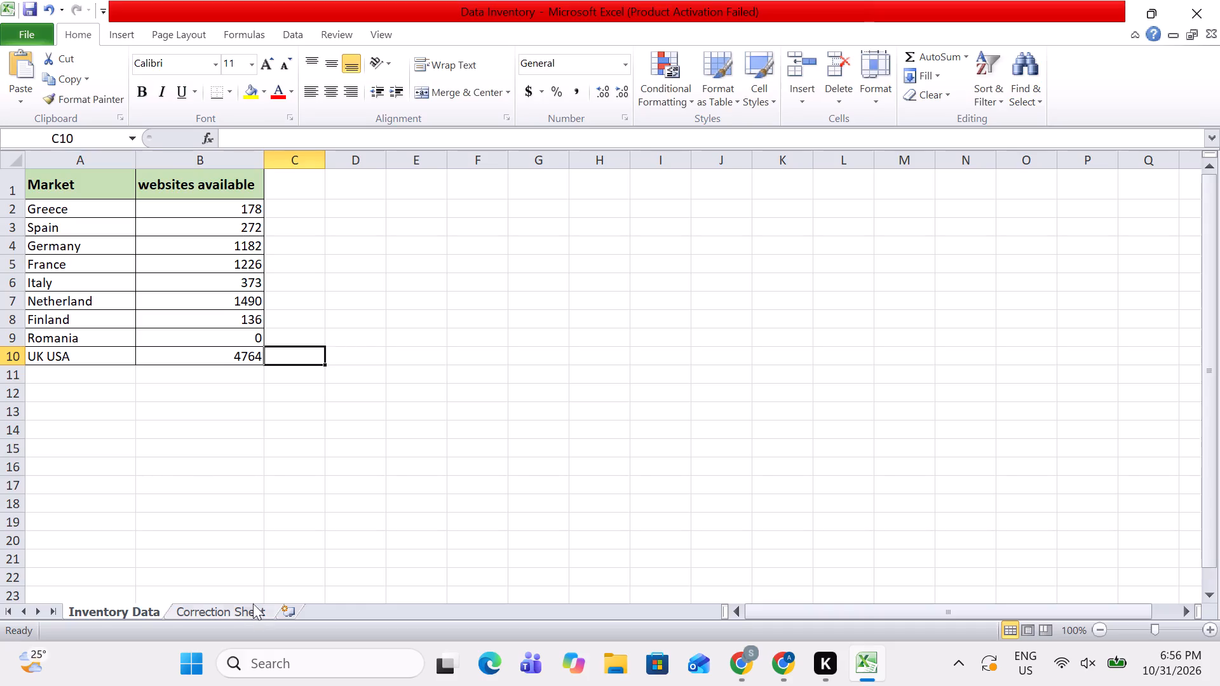
# Switch to the Correction Sheet at its last entry, pitchpublishing.co.uk.
pyautogui.click(244, 604)
pyautogui.press('Left')
pyautogui.press('Up')
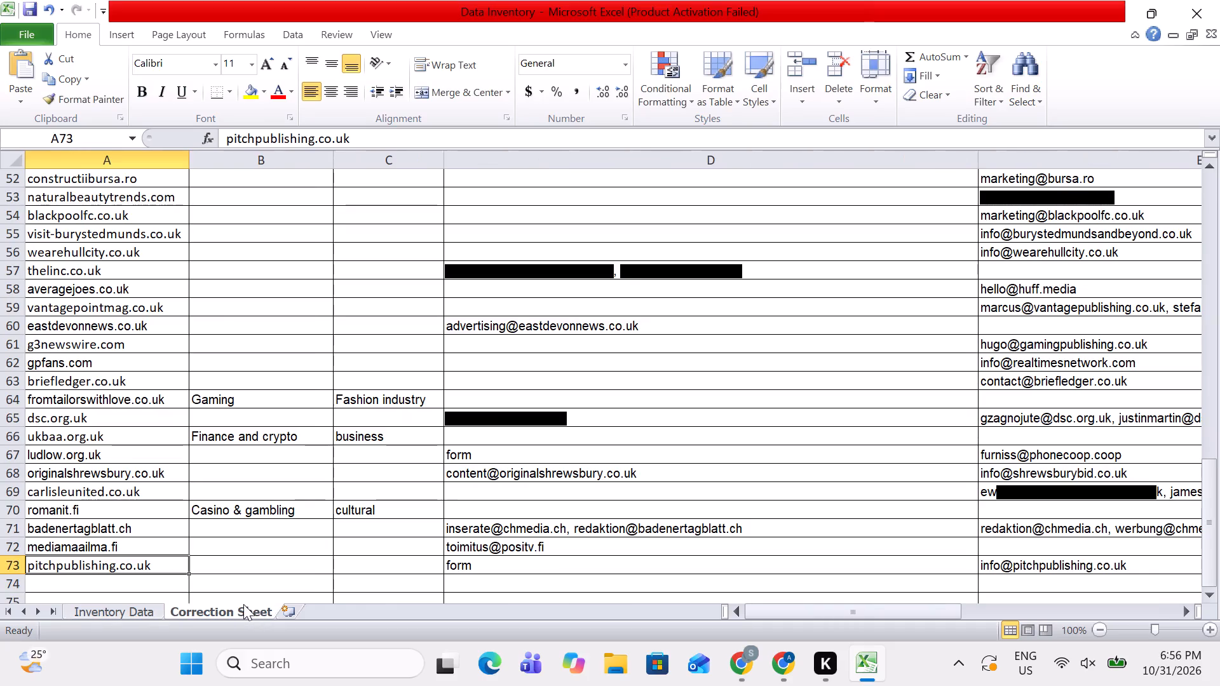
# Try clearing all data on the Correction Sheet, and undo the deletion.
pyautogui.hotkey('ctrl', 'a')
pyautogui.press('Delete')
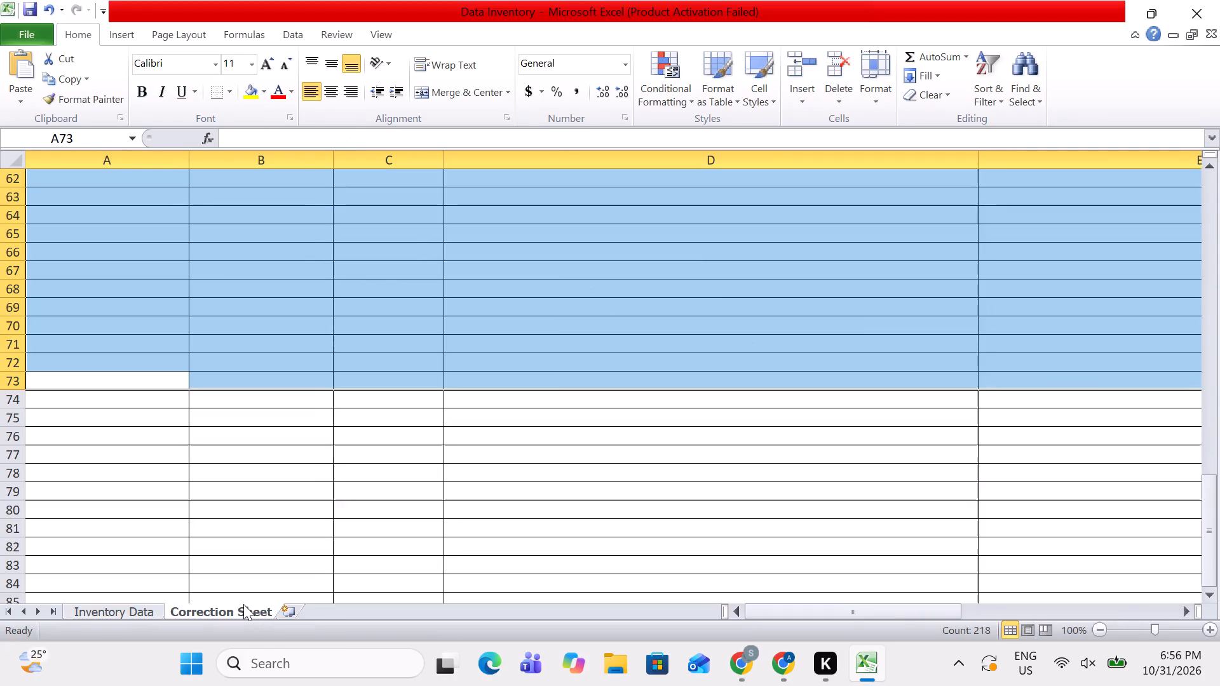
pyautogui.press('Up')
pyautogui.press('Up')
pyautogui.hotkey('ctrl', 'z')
# Clear all contents of the Correction Sheet, including the header row, and return to cell A1.
pyautogui.press('Up')
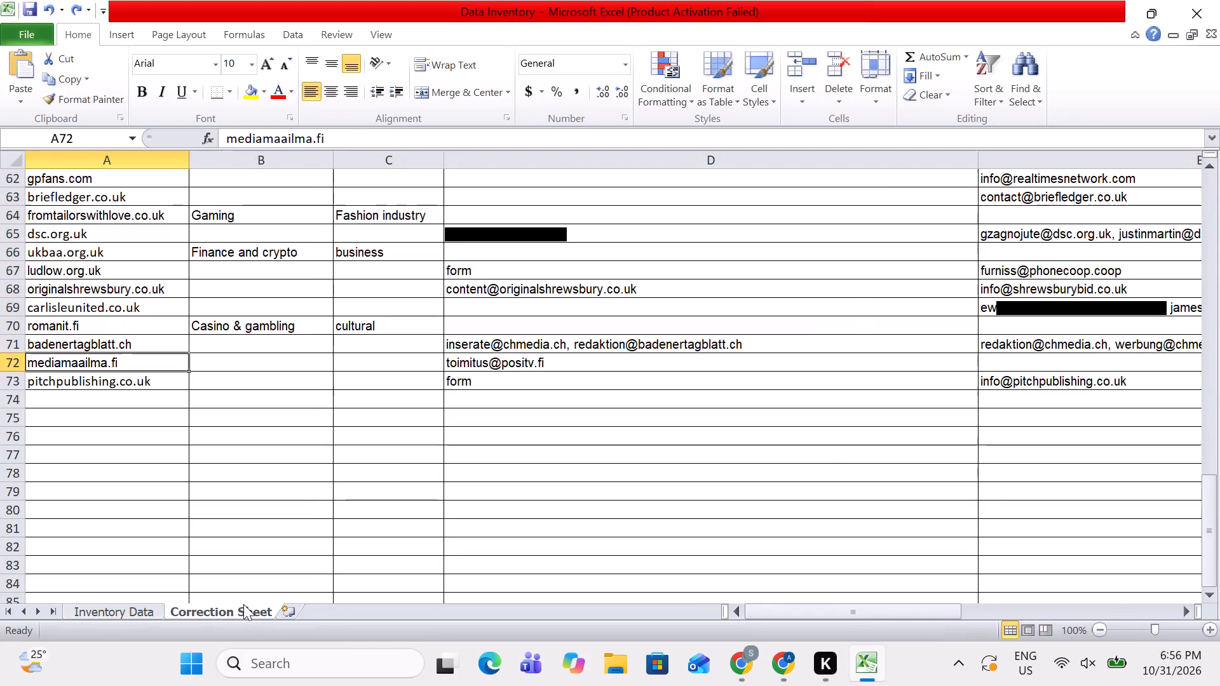
pyautogui.hotkey('ctrl', 'a')
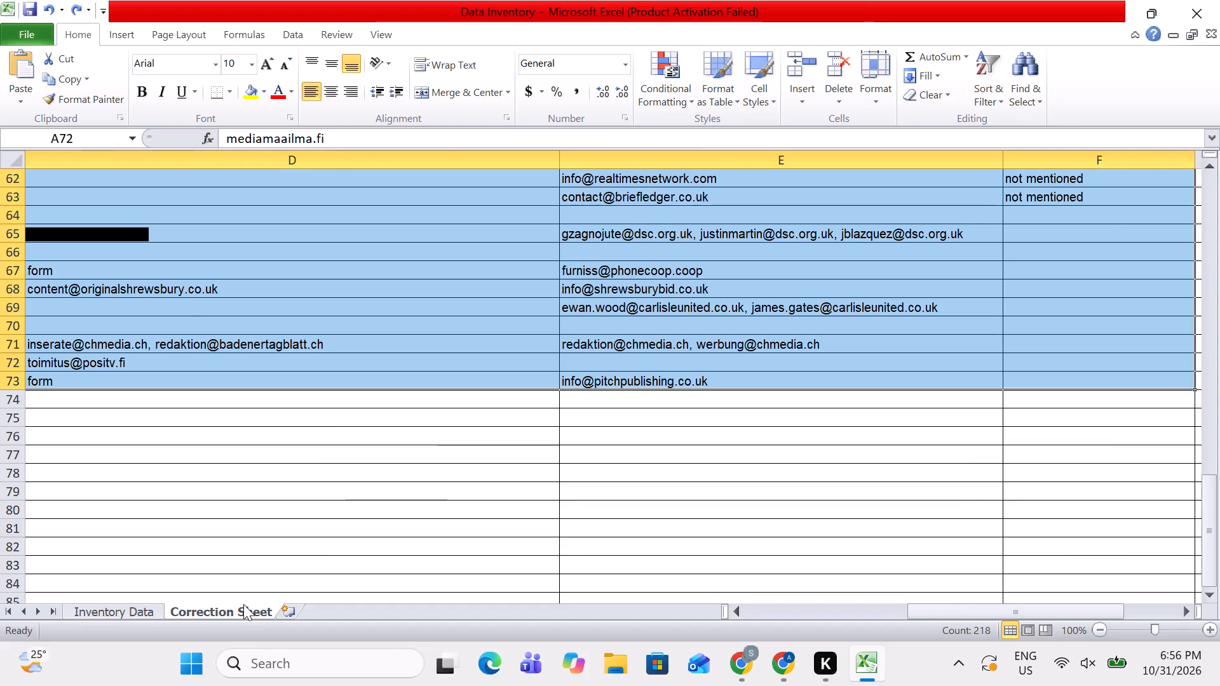
pyautogui.press('Delete')
pyautogui.press('Up')
pyautogui.hotkey('ctrl', 'Up')
pyautogui.press('Down')
pyautogui.press('Up')
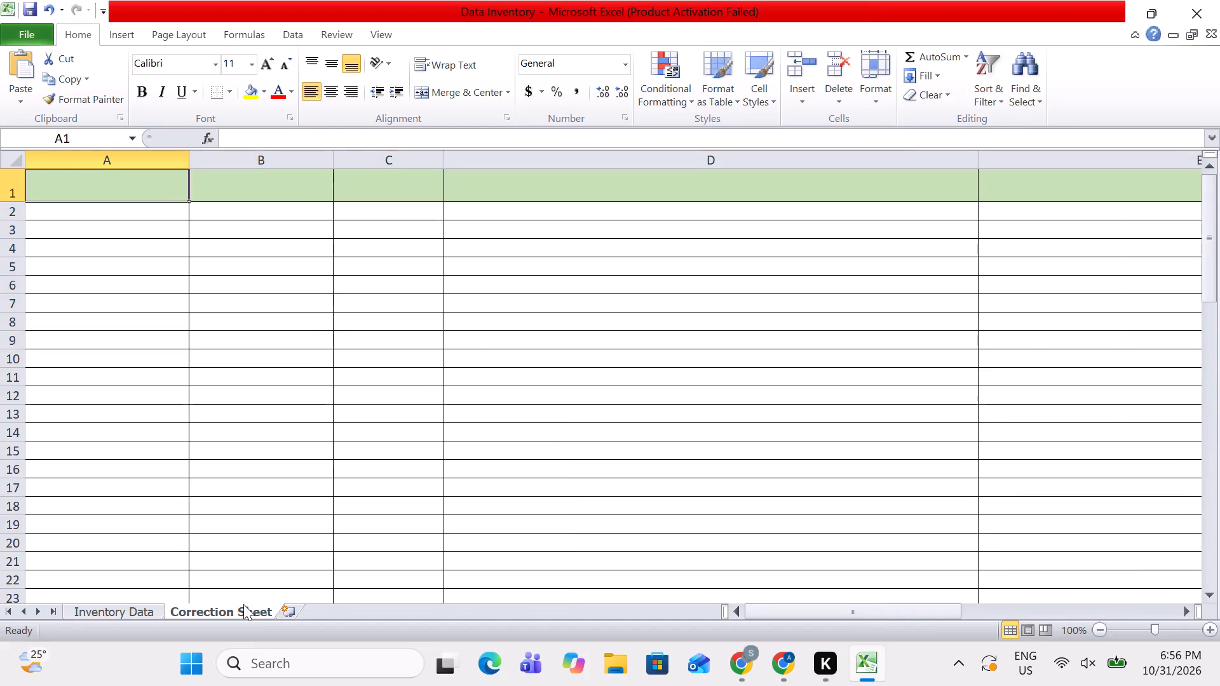
# In the Email - Master Sheet's Uk Usa table, copy the Website entries from crackberry.com down to dailyfriend.co.za.
pyautogui.hotkey('alt', 'Tab')
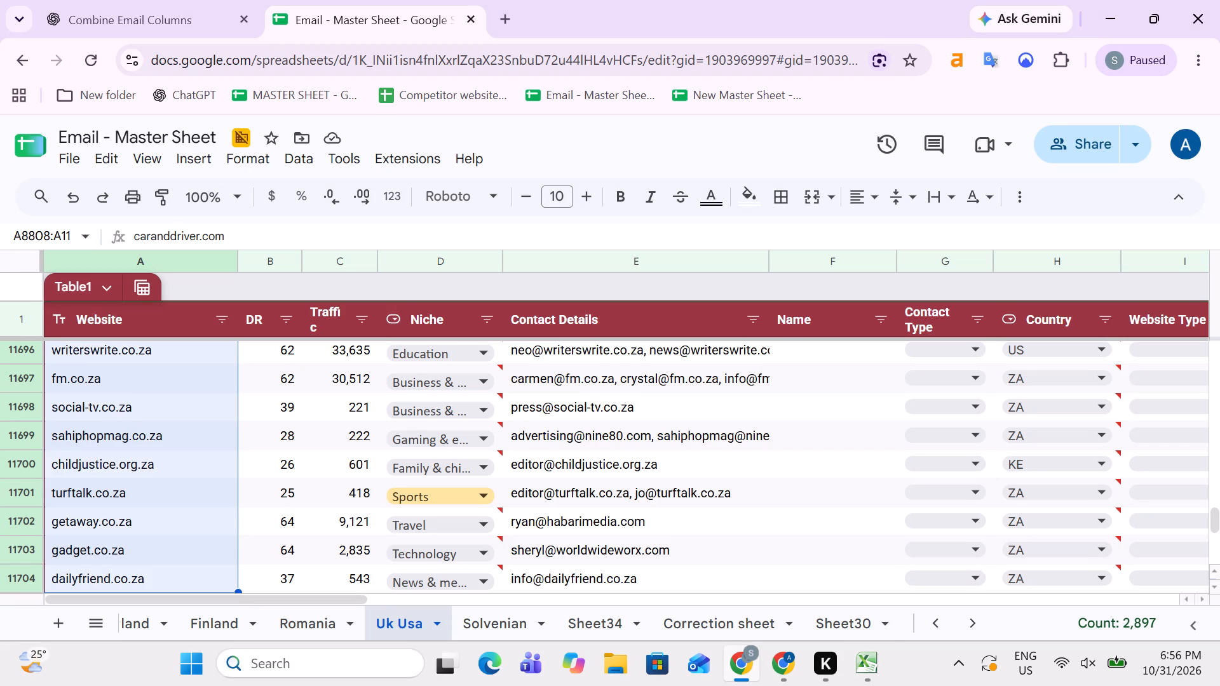
pyautogui.press('Up')
pyautogui.press('Up')
pyautogui.press('Up')
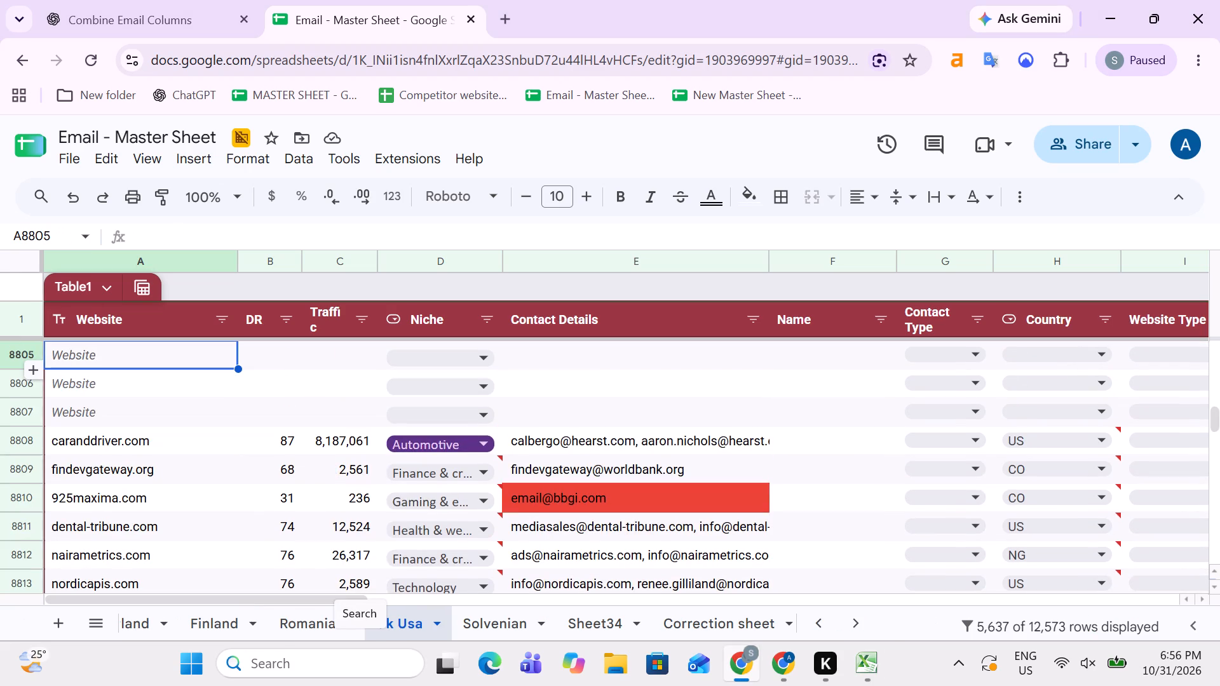
pyautogui.click(195, 353)
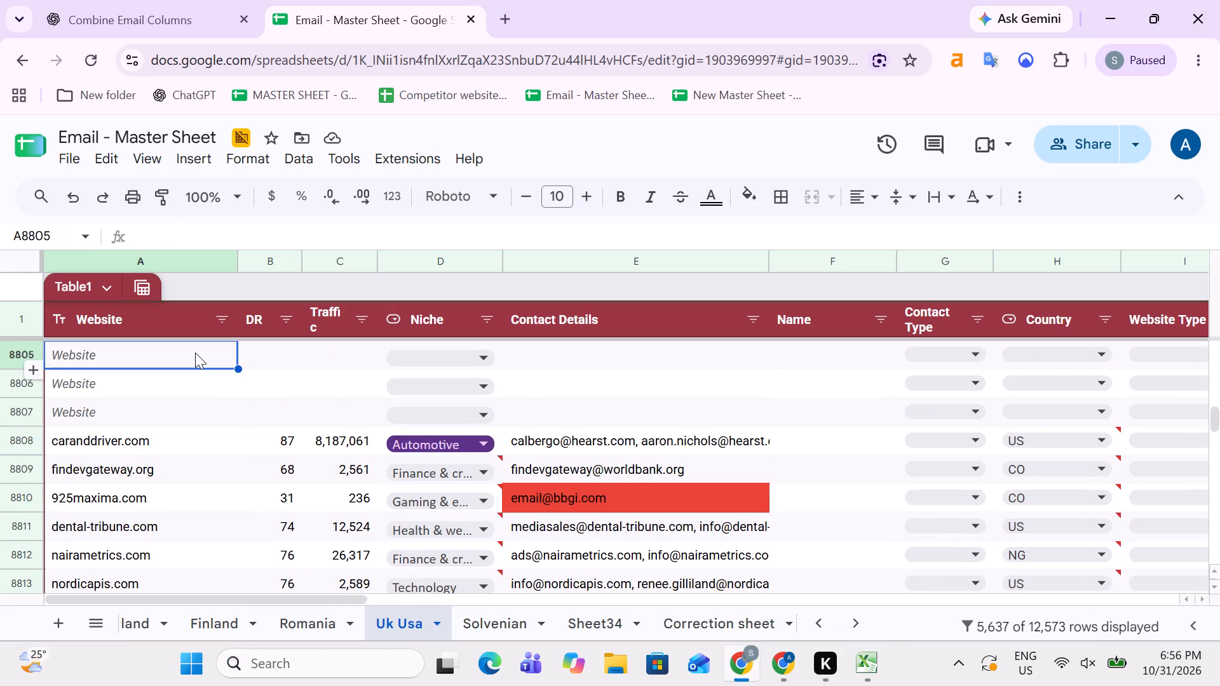
pyautogui.press('Up')
pyautogui.hotkey('ctrl', 'Up')
pyautogui.press('Up')
pyautogui.press('Down')
pyautogui.press('Up')
pyautogui.press('Down')
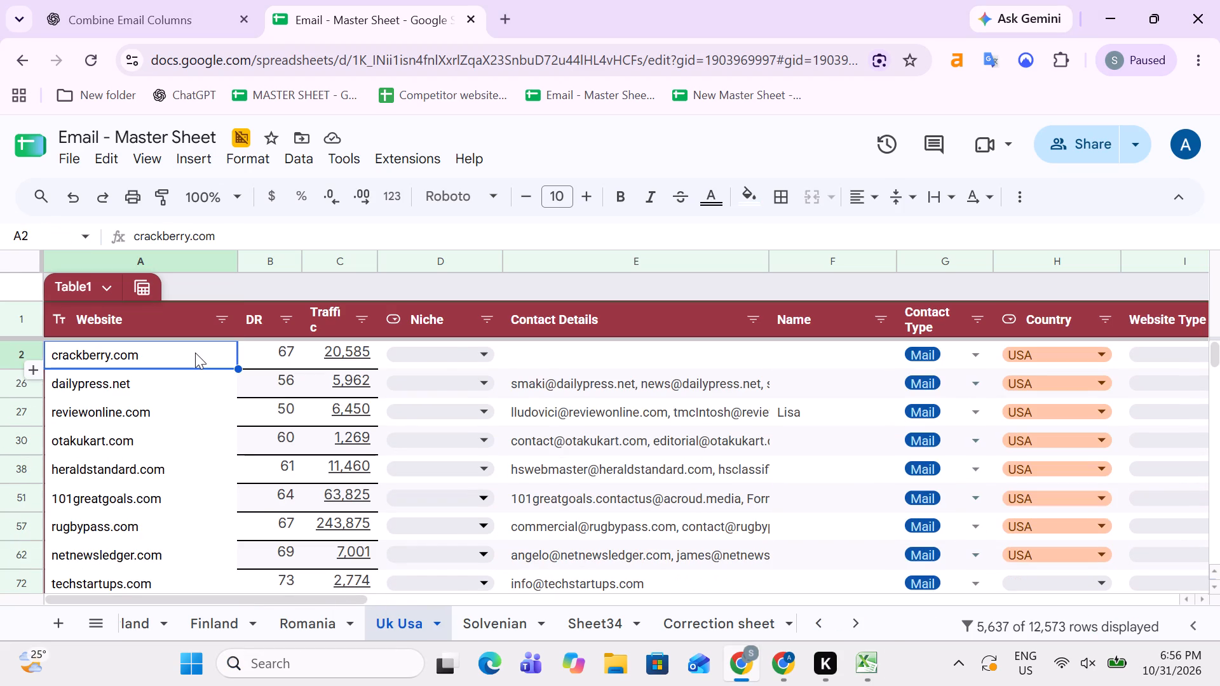
pyautogui.hotkey('ctrl', 'shift', 'Down')
pyautogui.hotkey('ctrl', 'shift', 'Down')
pyautogui.hotkey('ctrl', 'shift', 'Down')
pyautogui.hotkey('ctrl', 'shift', 'Down')
pyautogui.hotkey('ctrl', 'shift', 'Down')
pyautogui.hotkey('ctrl', 'shift', 'Down')
pyautogui.hotkey('ctrl', 'shift', 'Down')
pyautogui.hotkey('ctrl', 'shift', 'Down')
pyautogui.hotkey('ctrl', 'shift', 'Down')
pyautogui.hotkey('ctrl', 'shift', 'Down')
pyautogui.hotkey('ctrl', 'shift', 'Down')
pyautogui.hotkey('ctrl', 'shift', 'Down')
pyautogui.hotkey('ctrl', 'shift', 'Down')
pyautogui.hotkey('ctrl', 'shift', 'Down')
pyautogui.hotkey('ctrl', 'shift', 'Down')
pyautogui.hotkey('ctrl', 'shift', 'Down')
pyautogui.hotkey('ctrl', 'shift', 'Down')
pyautogui.hotkey('ctrl', 'shift', 'Down')
pyautogui.hotkey('ctrl', 'shift', 'Down')
pyautogui.hotkey('ctrl', 'shift', 'Down')
pyautogui.hotkey('ctrl', 'shift', 'Up')
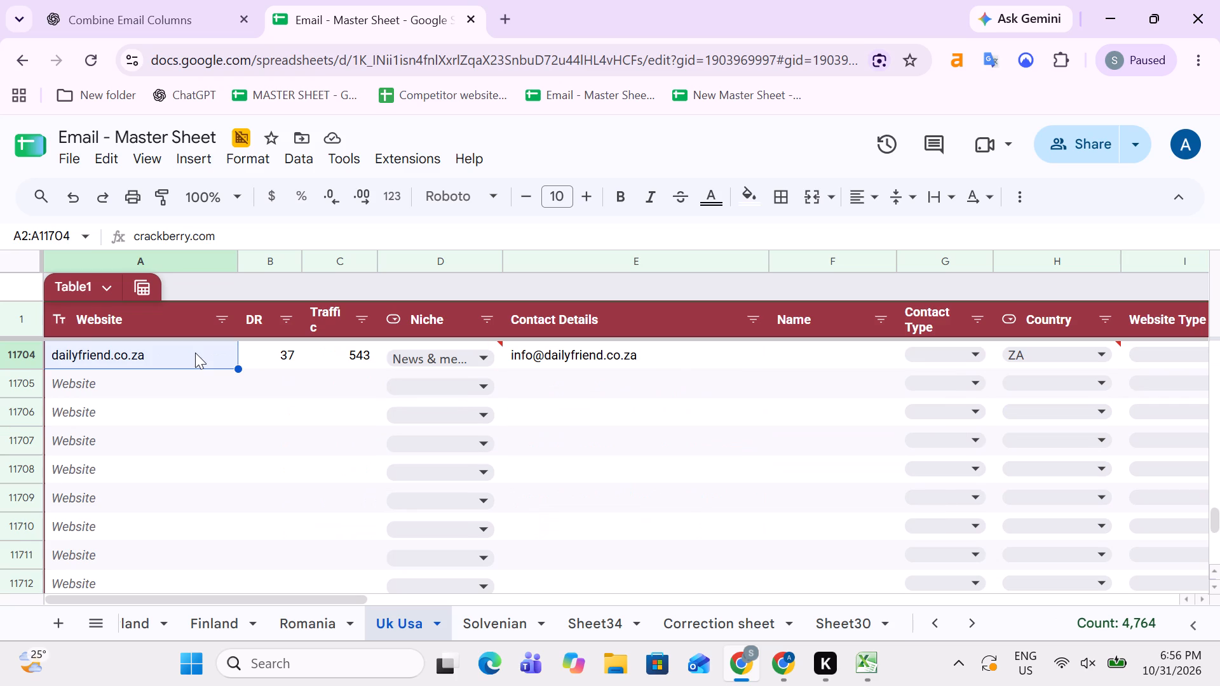
pyautogui.hotkey('ctrl', 'c')
# Paste the copied websites into the Correction Sheet from cell A2, matching the destination formatting.
pyautogui.hotkey('alt', 'Tab')
pyautogui.press('Up')
pyautogui.press('Down')
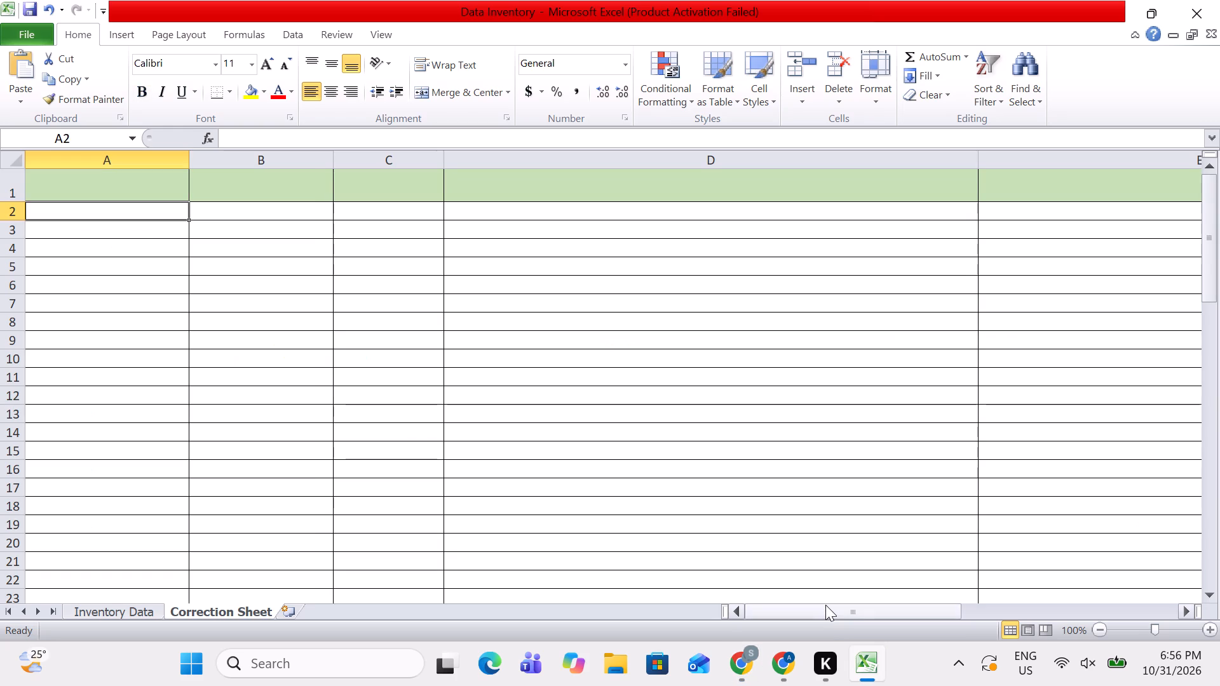
pyautogui.press('Up')
pyautogui.press('Down')
pyautogui.hotkey('ctrl', 'v')
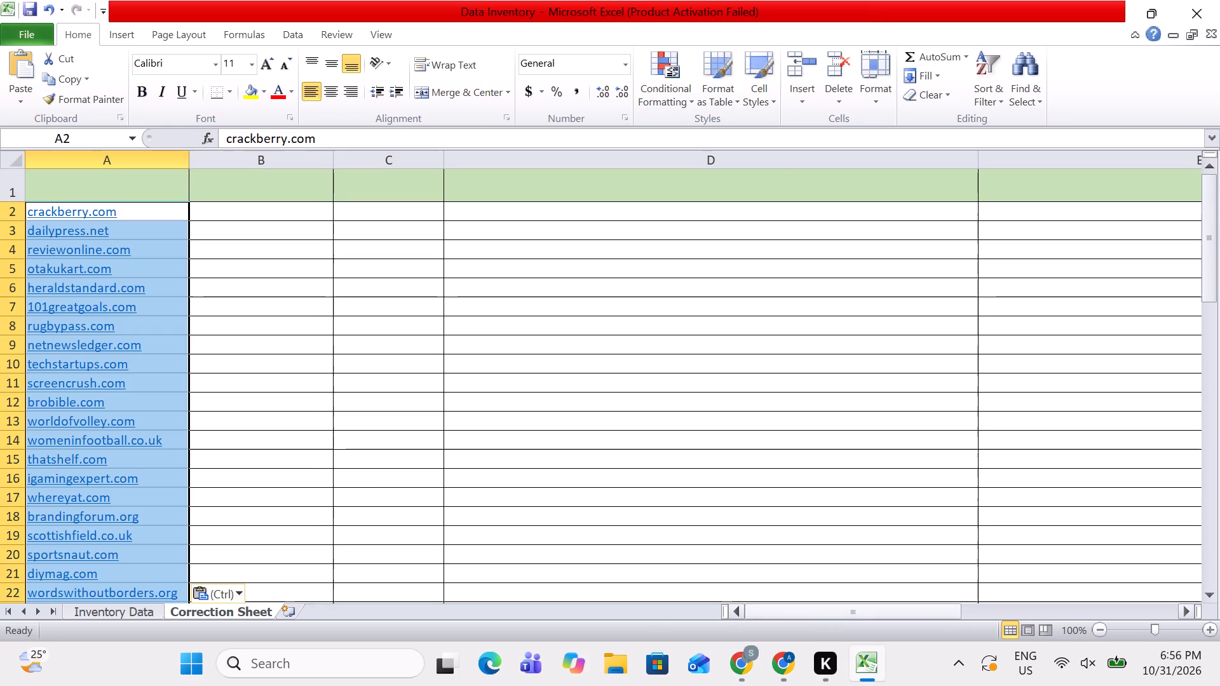
pyautogui.click(219, 590)
pyautogui.click(235, 570)
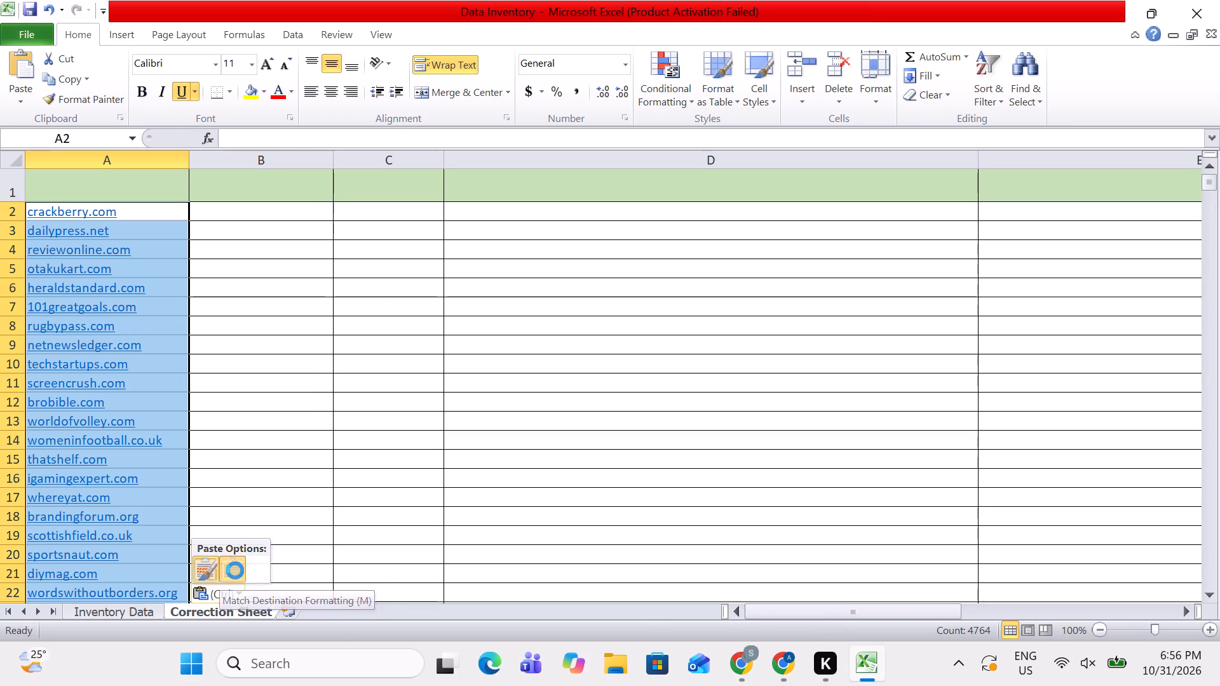
pyautogui.scroll(-13, 215, 485)
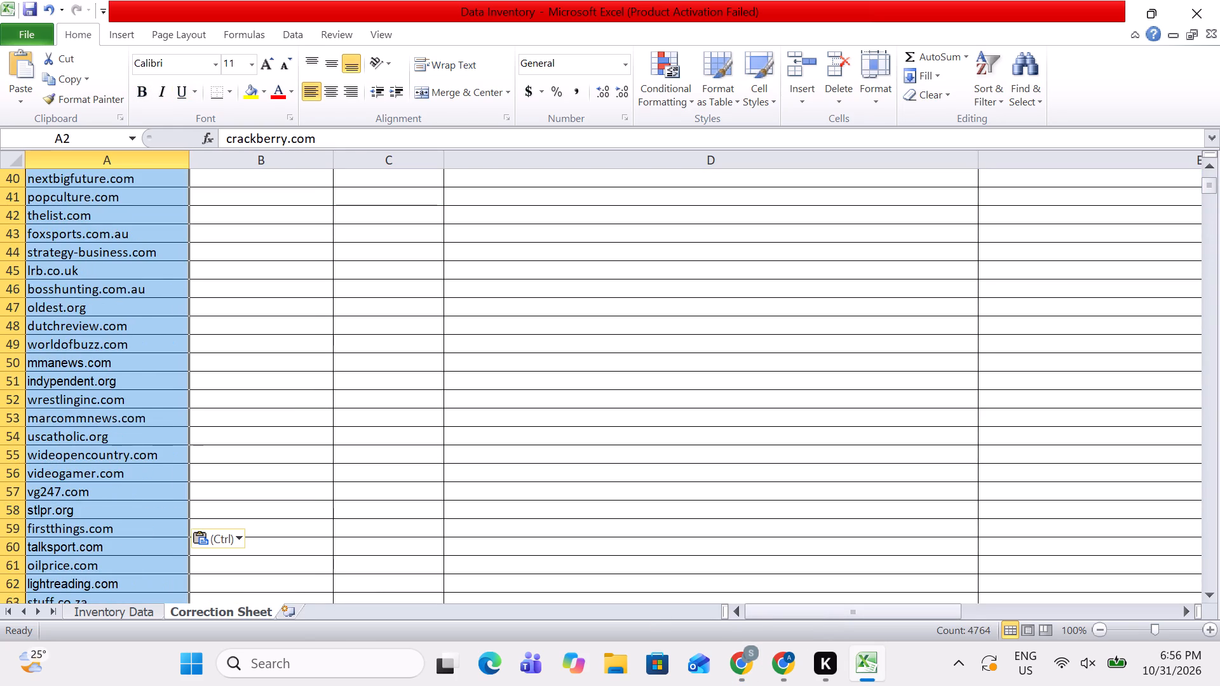
# Enter UK/USA in cell B2, beside crackberry.com, on the Correction Sheet.
pyautogui.click(204, 489)
pyautogui.press('Left')
pyautogui.press('Up')
pyautogui.press('Up')
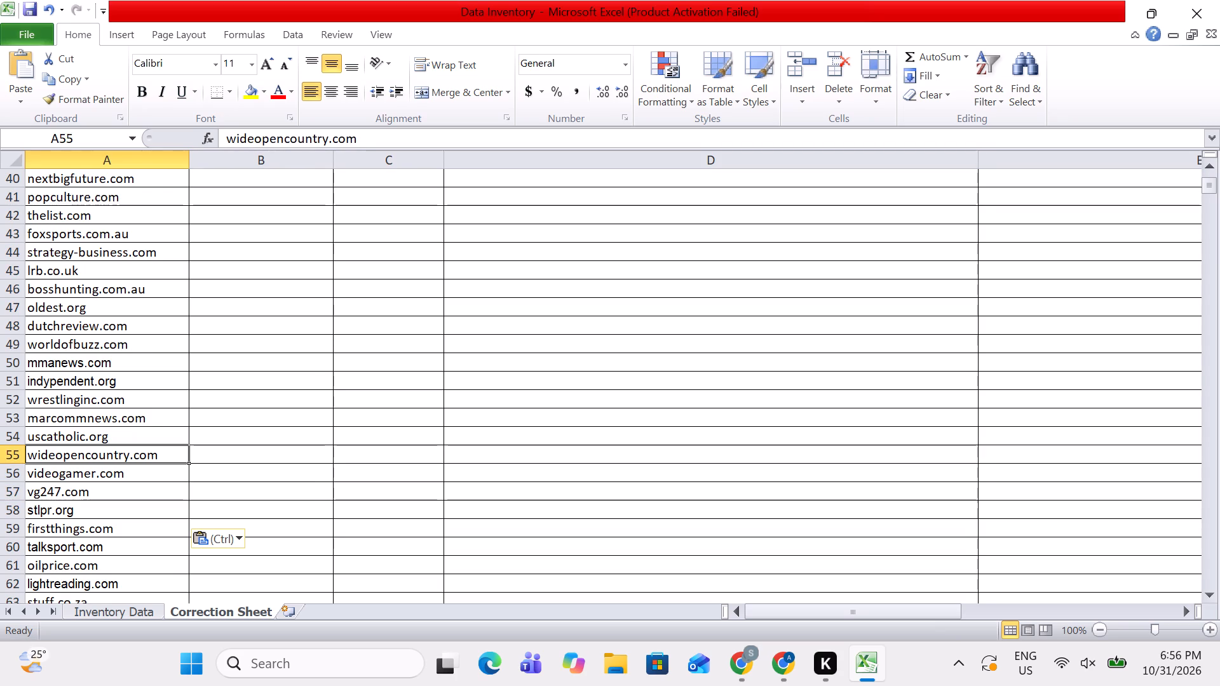
pyautogui.hotkey('ctrl', 'Up')
pyautogui.press('Down')
pyautogui.press('Up')
pyautogui.press('Up')
pyautogui.press('Down')
pyautogui.press('Right')
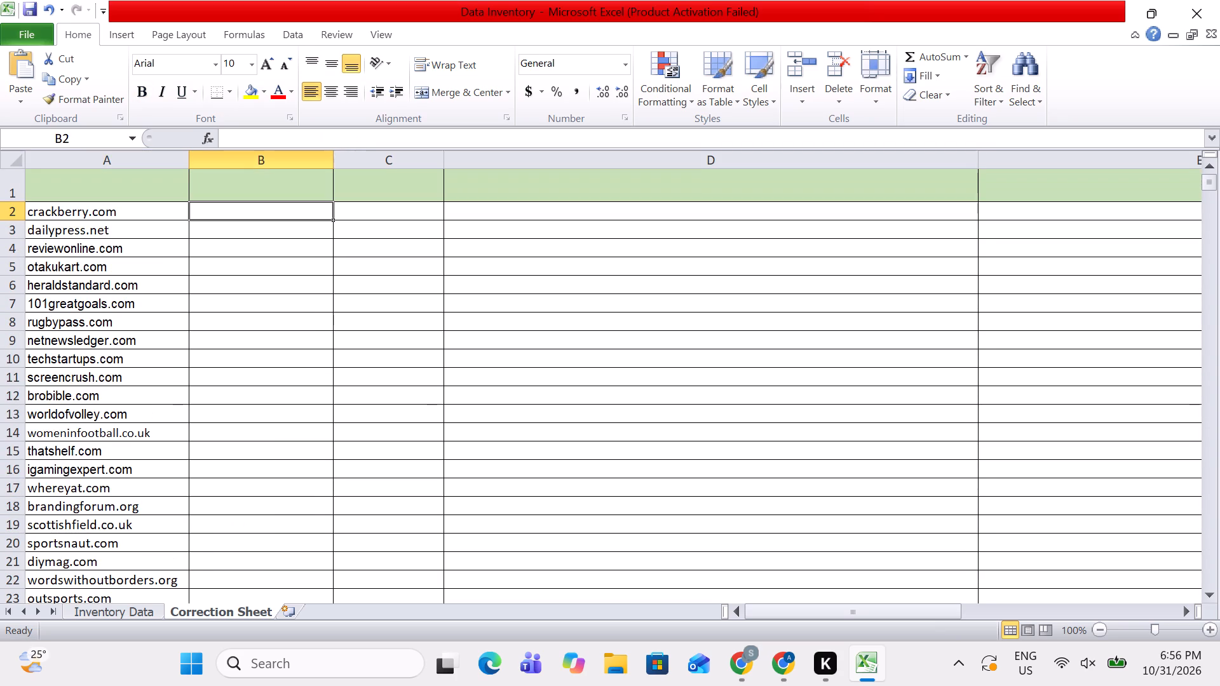
pyautogui.write('UK')
pyautogui.write('/USA')
pyautogui.press('Right')
# Copy the UK/USA label down column B for every row through dailyfriend.co.za in row 4768.
pyautogui.press('Left')
pyautogui.hotkey('ctrl', 'c')
pyautogui.press('Left')
pyautogui.hotkey('ctrl', 'Down')
pyautogui.press('Down')
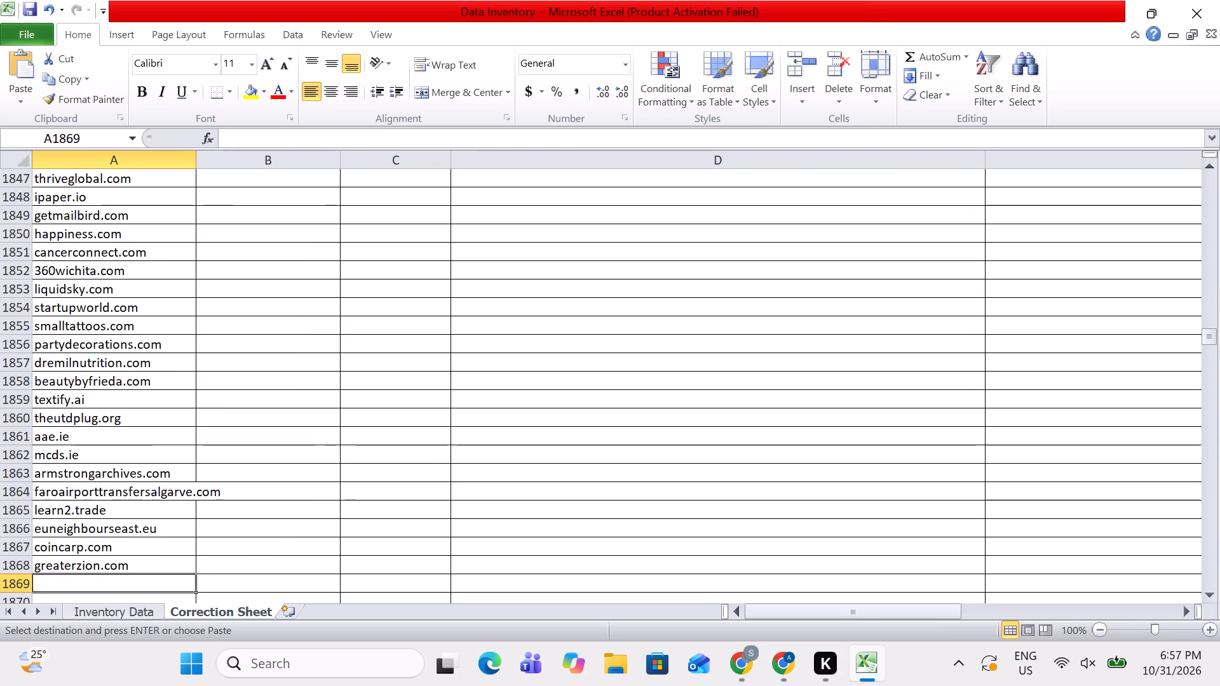
pyautogui.press('Down')
pyautogui.hotkey('ctrl', 'Down')
pyautogui.press('Down')
pyautogui.press('Down')
pyautogui.hotkey('ctrl', 'Down')
pyautogui.press('Down')
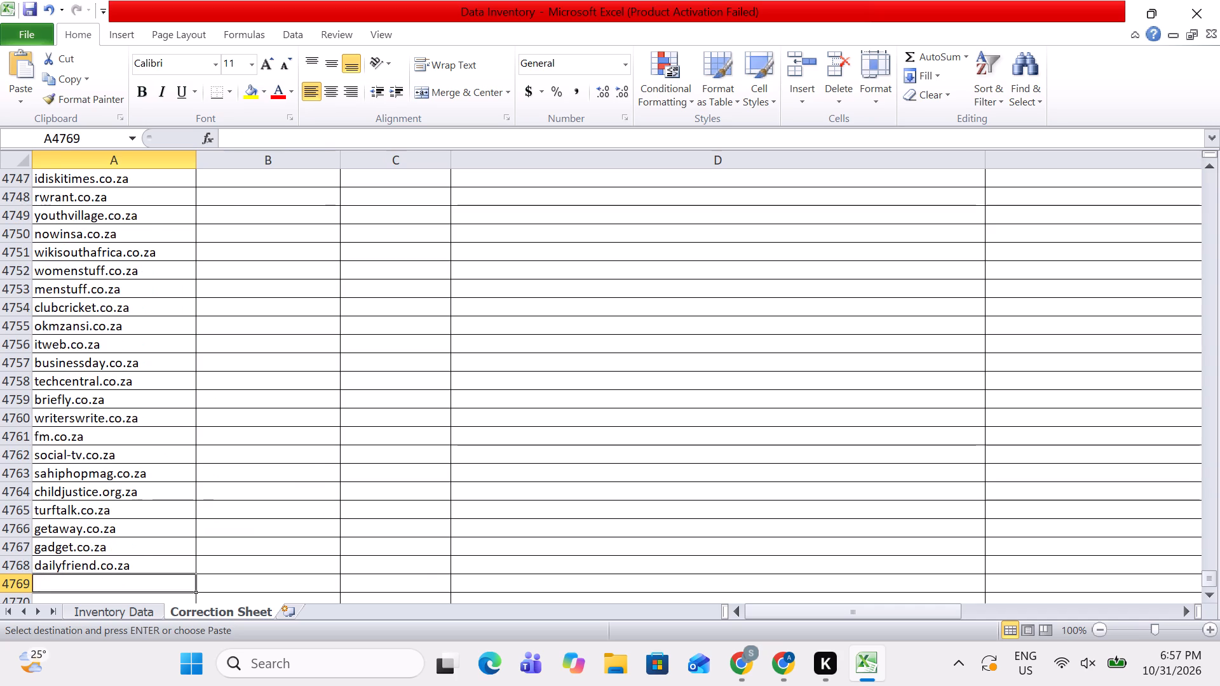
pyautogui.press('Up')
pyautogui.press('Up')
pyautogui.press('Right')
pyautogui.press('Down')
pyautogui.hotkey('ctrl', 'v')
pyautogui.hotkey('ctrl', 'shift', 'Up')
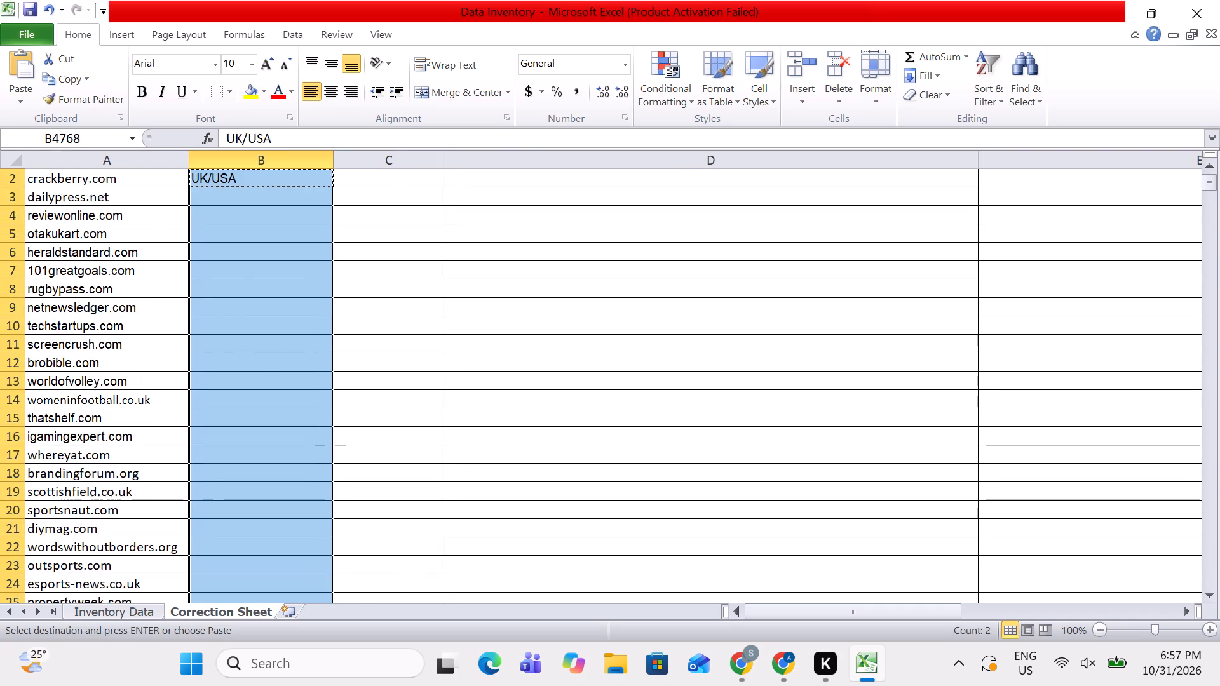
pyautogui.hotkey('shift', 'Down')
pyautogui.hotkey('ctrl', 'v')
pyautogui.press('Down')
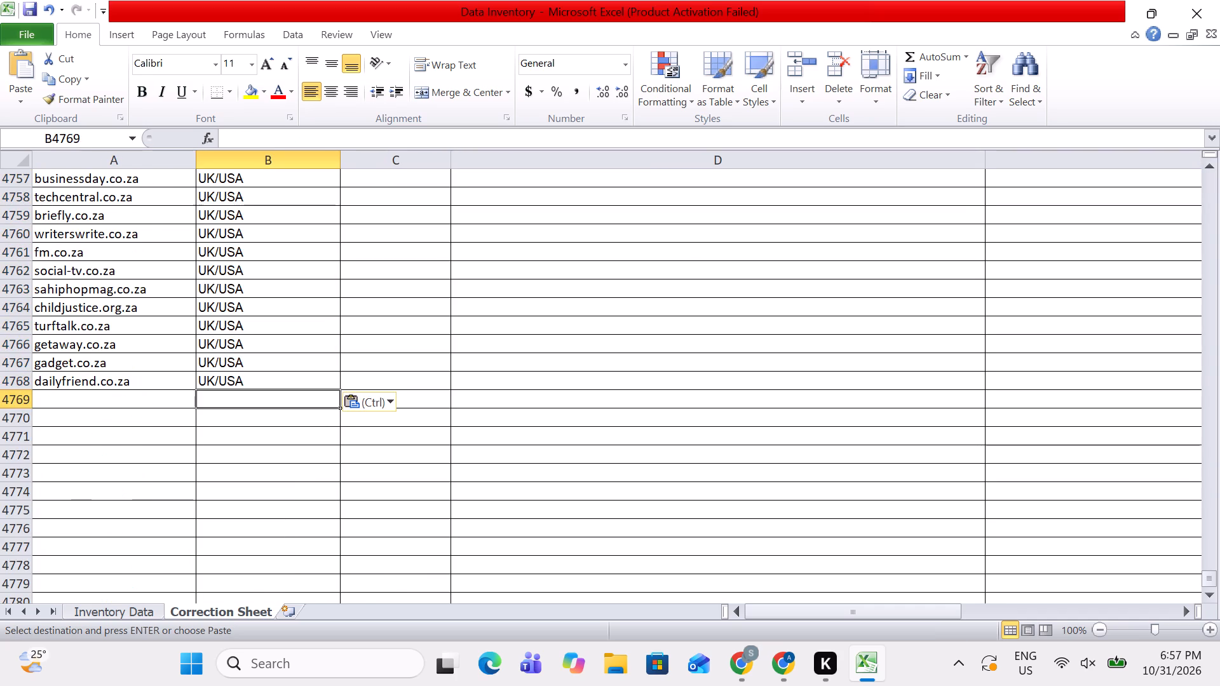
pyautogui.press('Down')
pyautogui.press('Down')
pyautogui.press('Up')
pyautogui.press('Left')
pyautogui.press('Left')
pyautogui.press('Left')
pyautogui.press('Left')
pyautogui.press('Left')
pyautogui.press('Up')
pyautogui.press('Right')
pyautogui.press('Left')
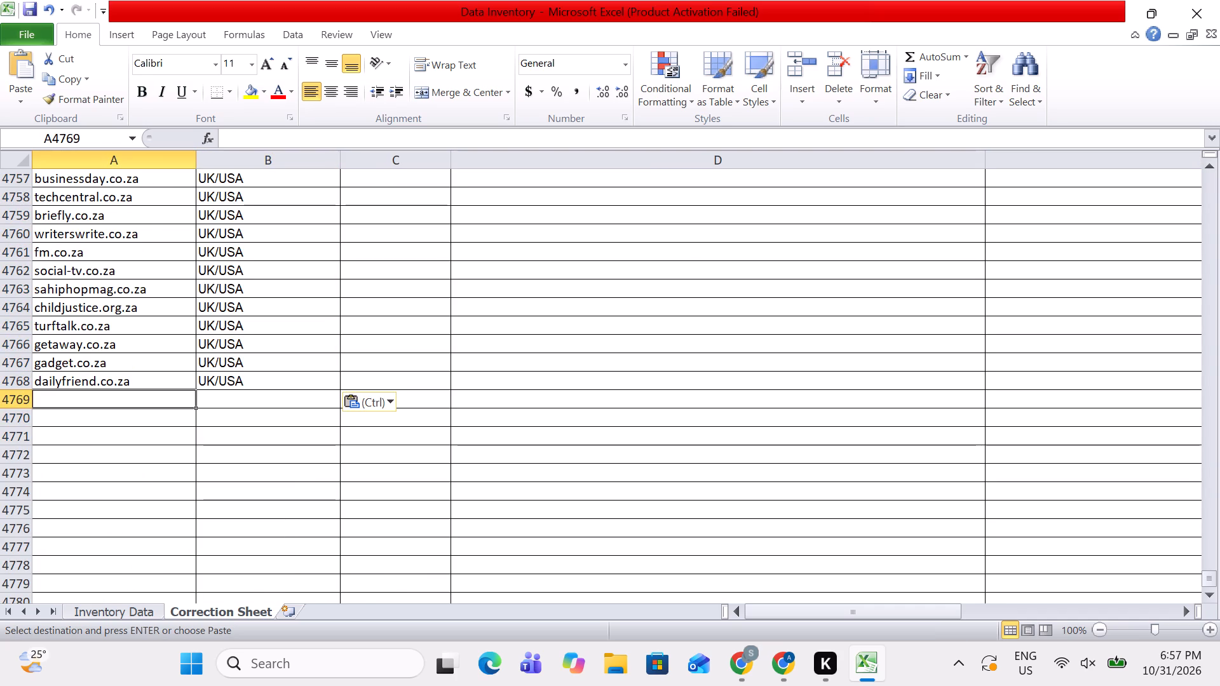
# Return to the Inventory Data sheet to view the market figures.
pyautogui.click(114, 614)
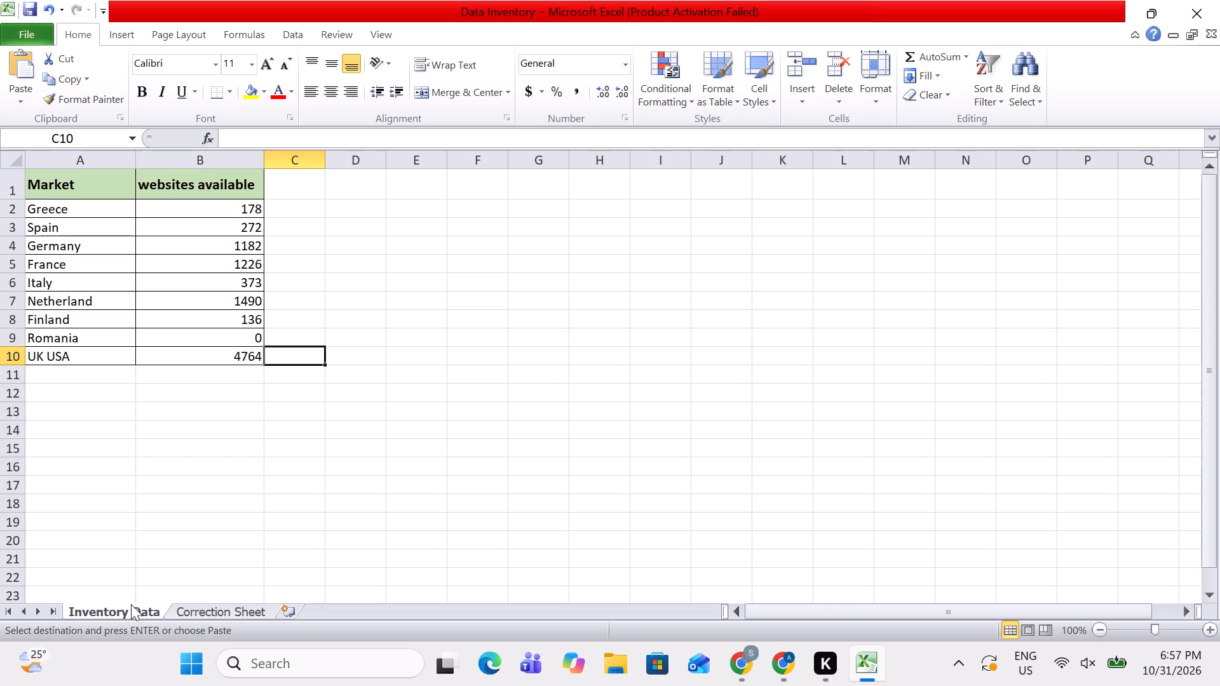
# Clear the websites available figures for the markets Greece through Romania, cells B2 to B9.
pyautogui.click(249, 206)
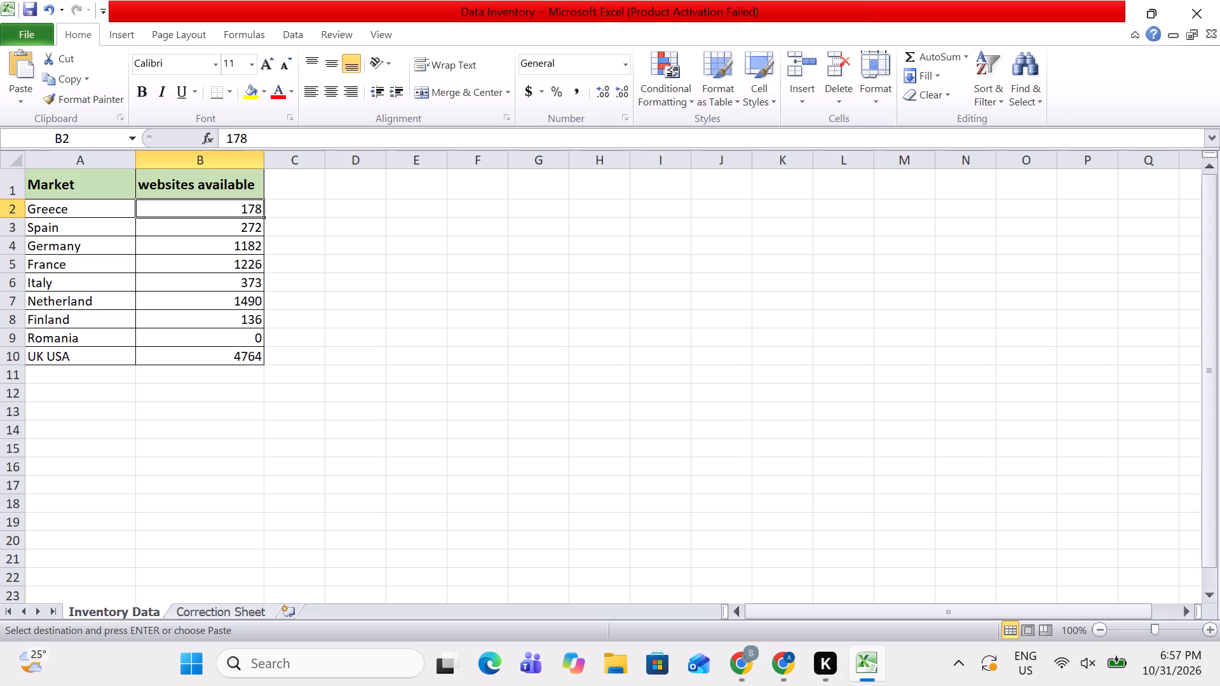
pyautogui.hotkey('shift', 'Down')
pyautogui.hotkey('shift', 'Down')
pyautogui.hotkey('shift', 'Down')
pyautogui.hotkey('shift', 'Down')
pyautogui.hotkey('shift', 'Down')
pyautogui.hotkey('shift', 'Down')
pyautogui.hotkey('shift', 'Down')
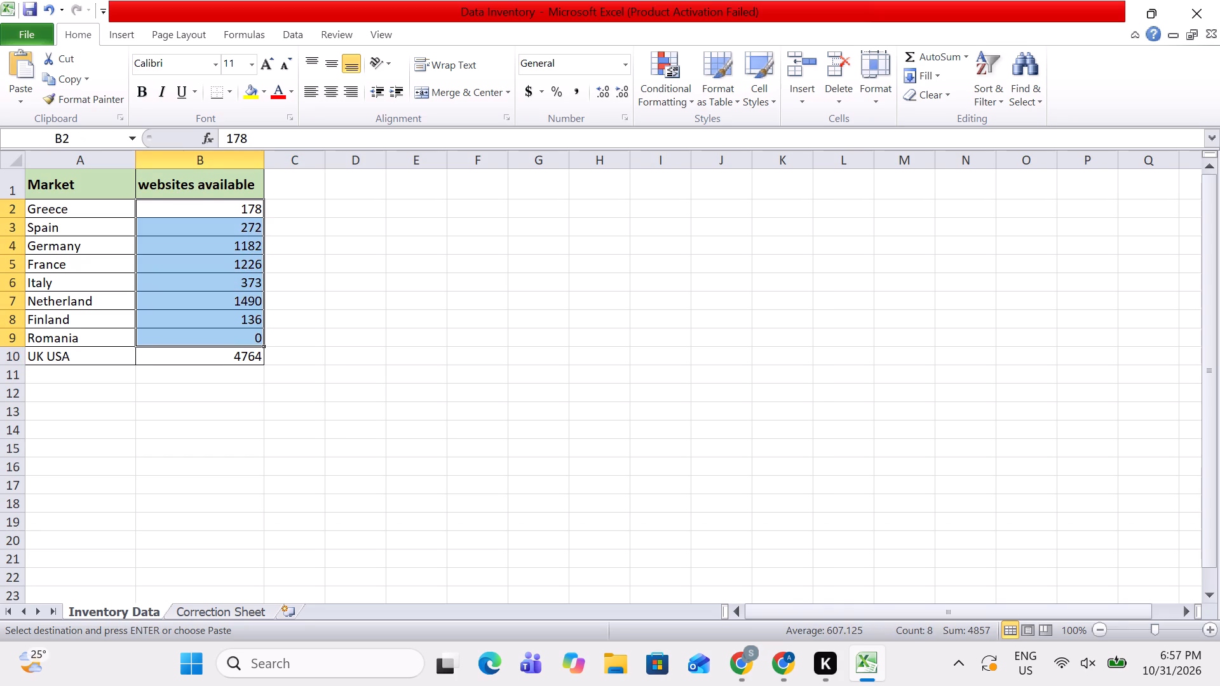
pyautogui.press('Delete')
pyautogui.press('Up')
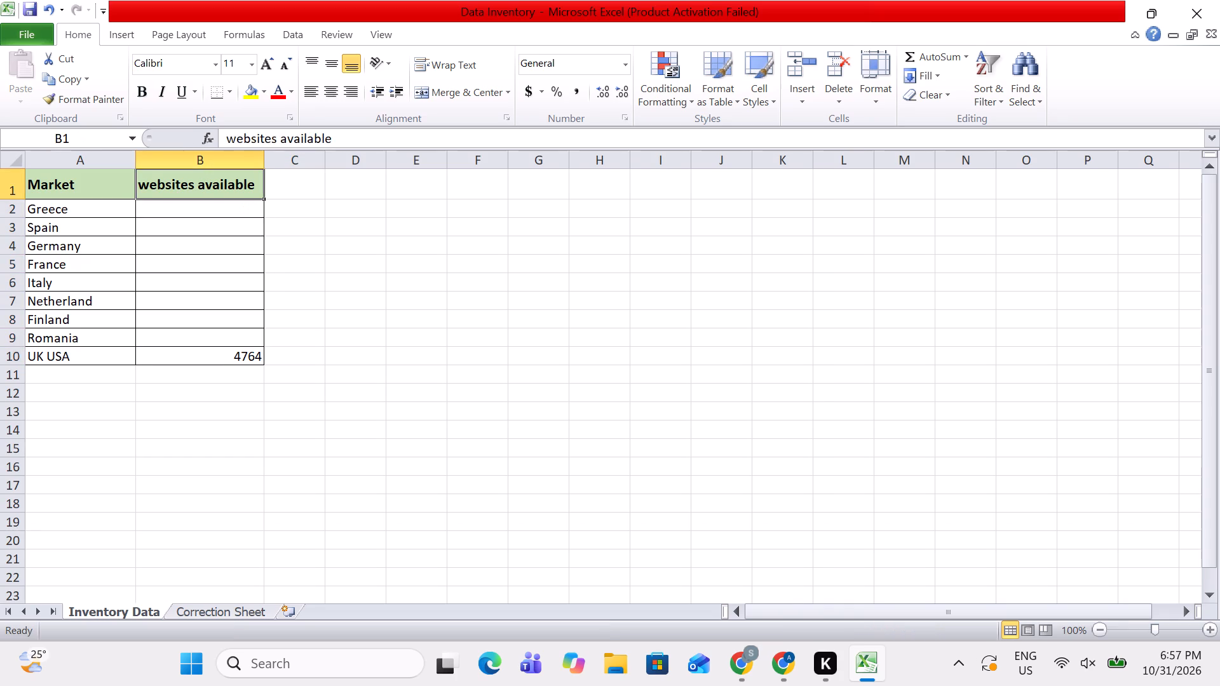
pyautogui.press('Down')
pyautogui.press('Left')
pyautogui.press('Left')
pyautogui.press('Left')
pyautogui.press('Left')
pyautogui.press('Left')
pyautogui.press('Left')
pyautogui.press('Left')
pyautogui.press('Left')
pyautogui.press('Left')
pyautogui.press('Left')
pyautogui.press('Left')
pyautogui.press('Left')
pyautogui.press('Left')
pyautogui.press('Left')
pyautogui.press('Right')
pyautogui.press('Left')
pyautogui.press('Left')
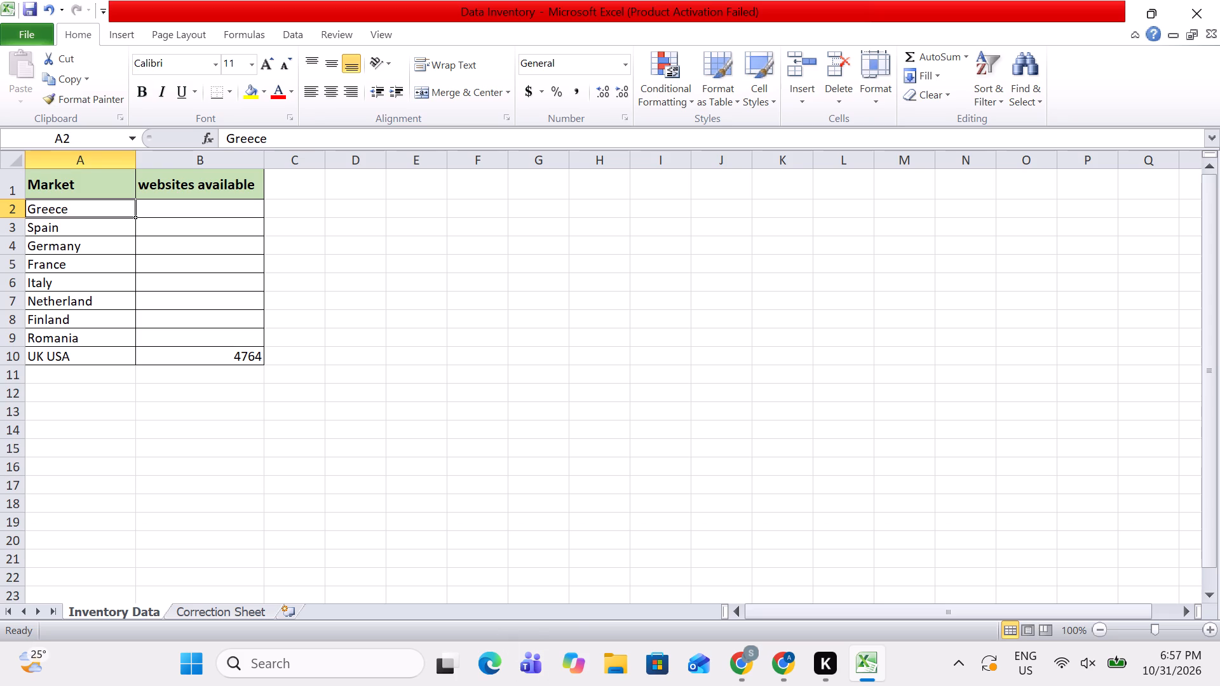
# Switch to the Email - Master Sheet in Chrome and open its Romania sheet.
pyautogui.hotkey('alt', 'Tab')
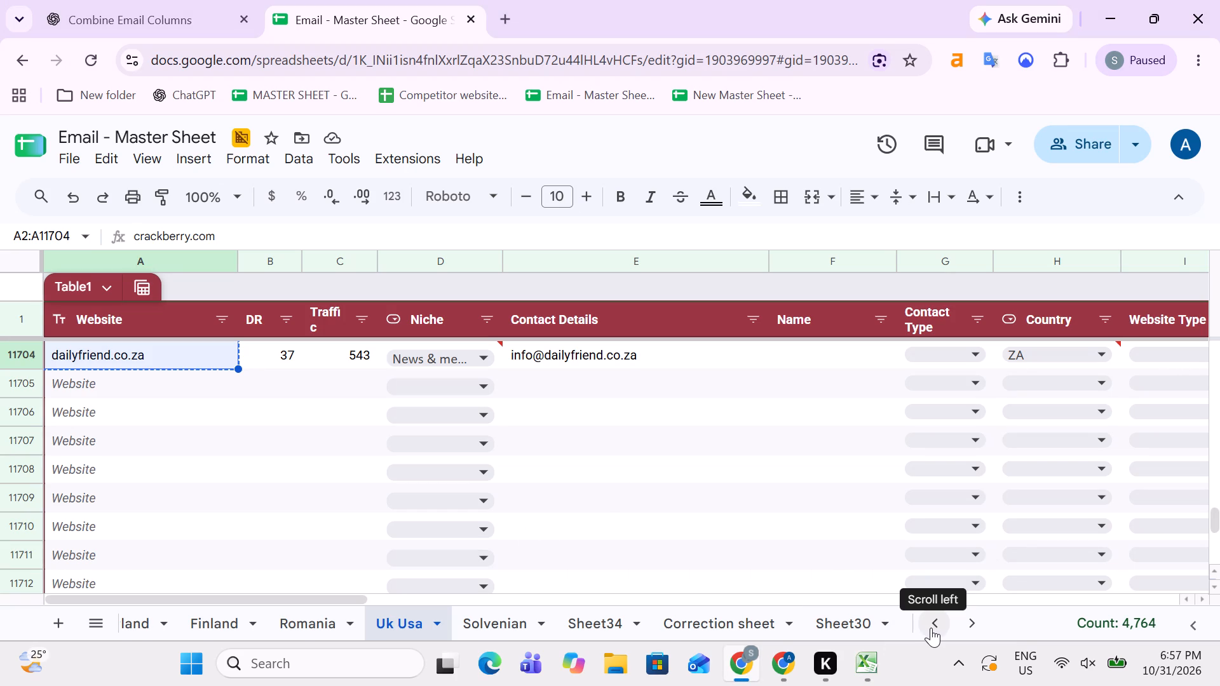
pyautogui.click(968, 621)
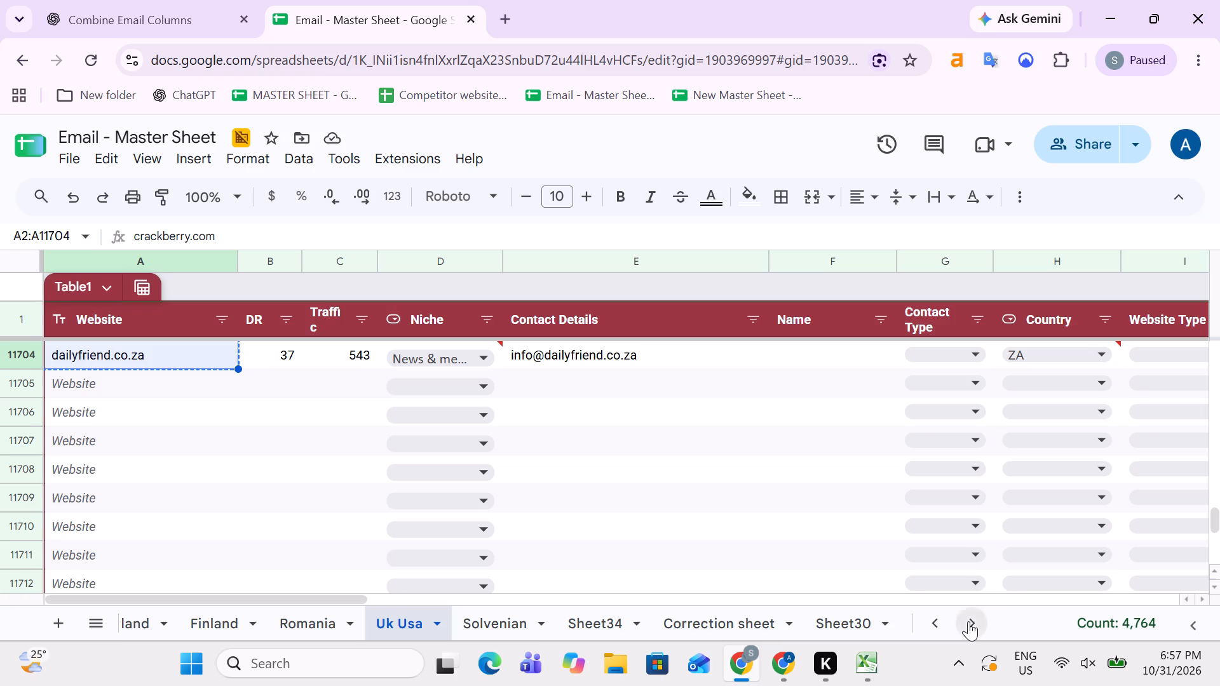
pyautogui.click(864, 626)
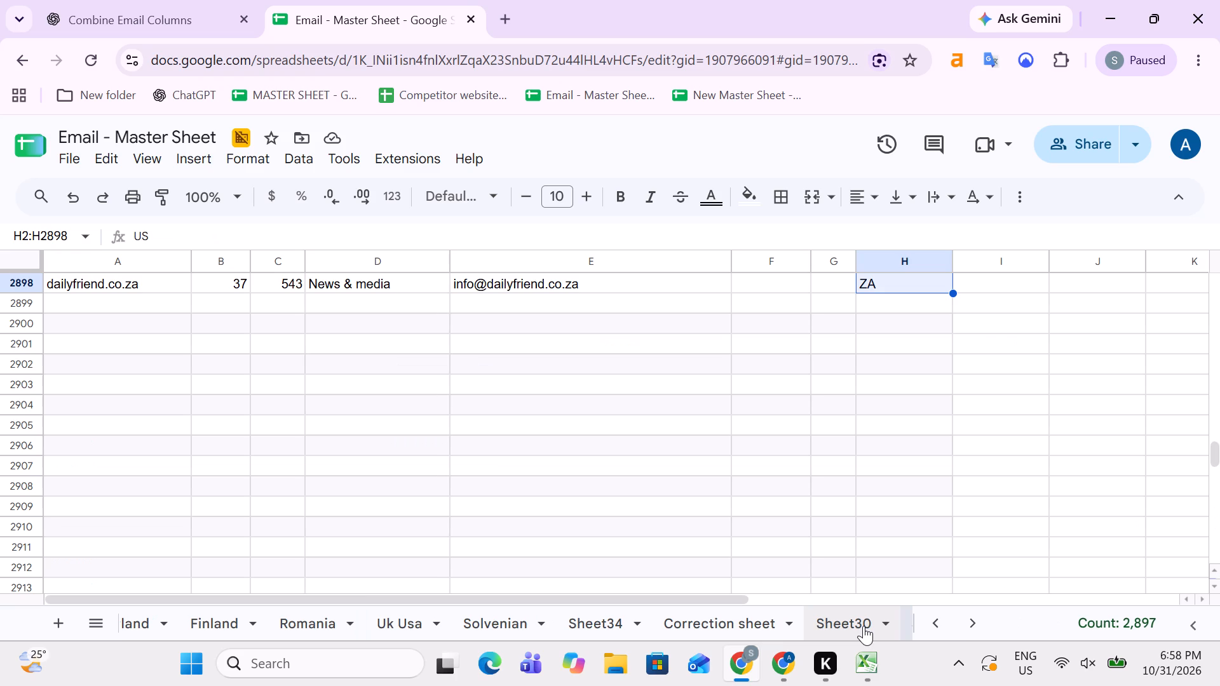
pyautogui.hotkey('alt', 'Tab')
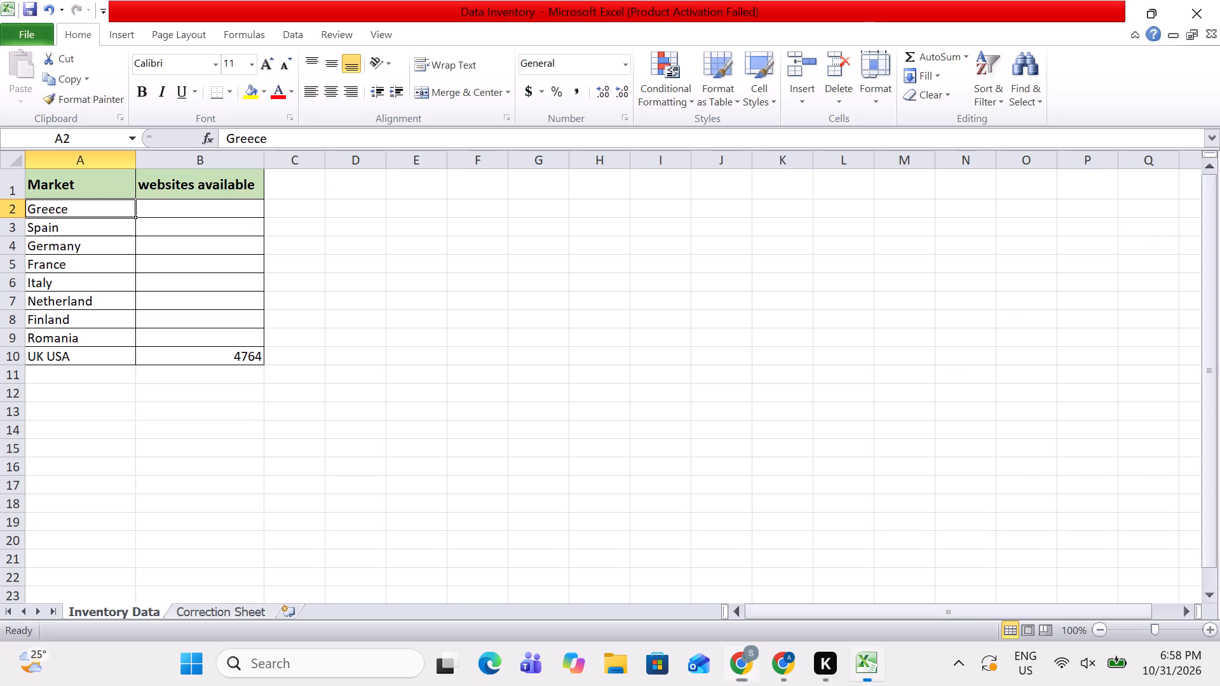
pyautogui.hotkey('alt', 'Tab')
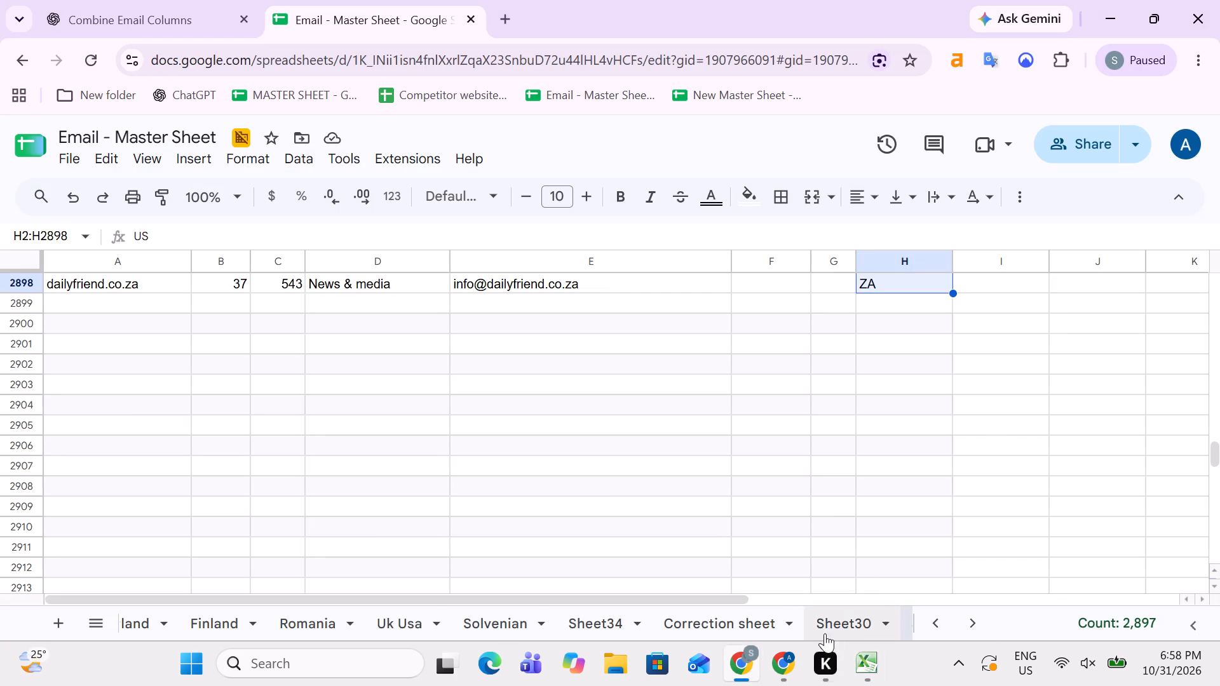
pyautogui.click(402, 636)
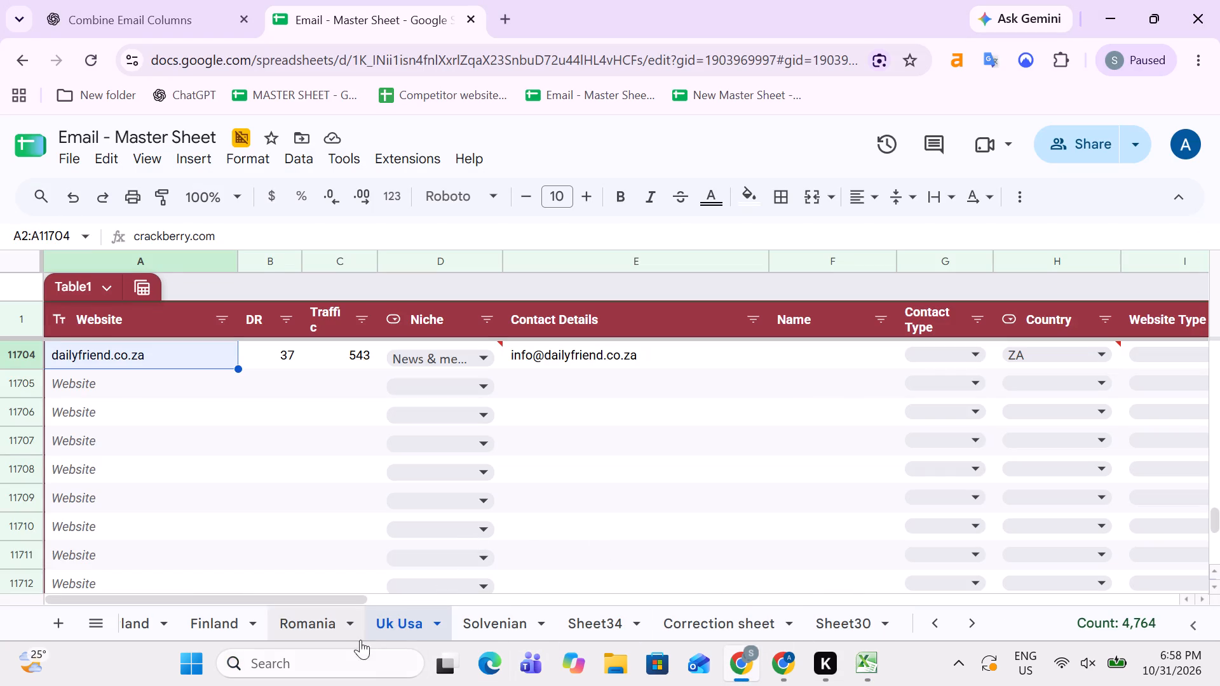
pyautogui.click(322, 629)
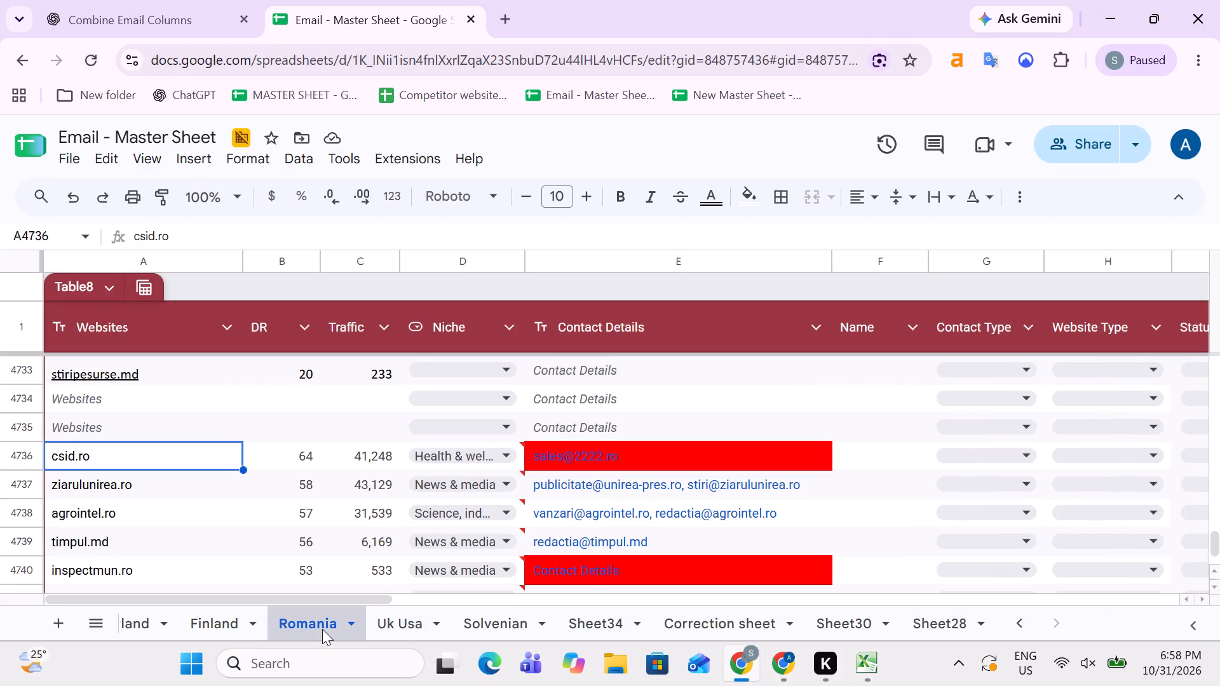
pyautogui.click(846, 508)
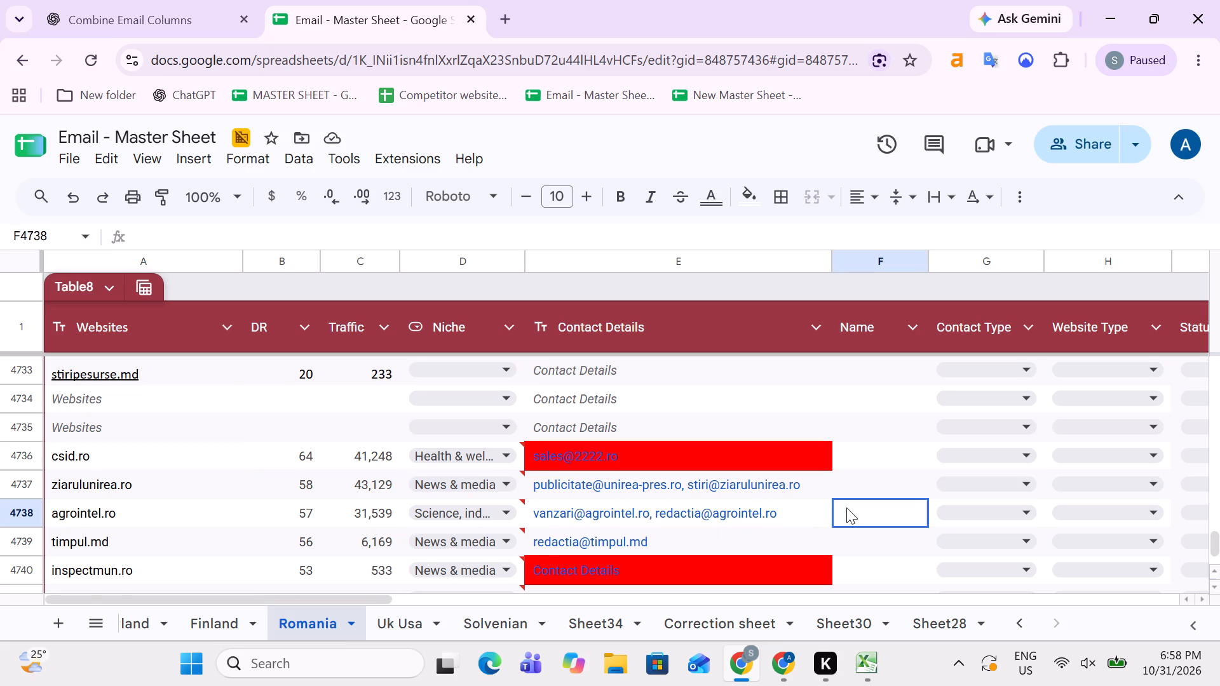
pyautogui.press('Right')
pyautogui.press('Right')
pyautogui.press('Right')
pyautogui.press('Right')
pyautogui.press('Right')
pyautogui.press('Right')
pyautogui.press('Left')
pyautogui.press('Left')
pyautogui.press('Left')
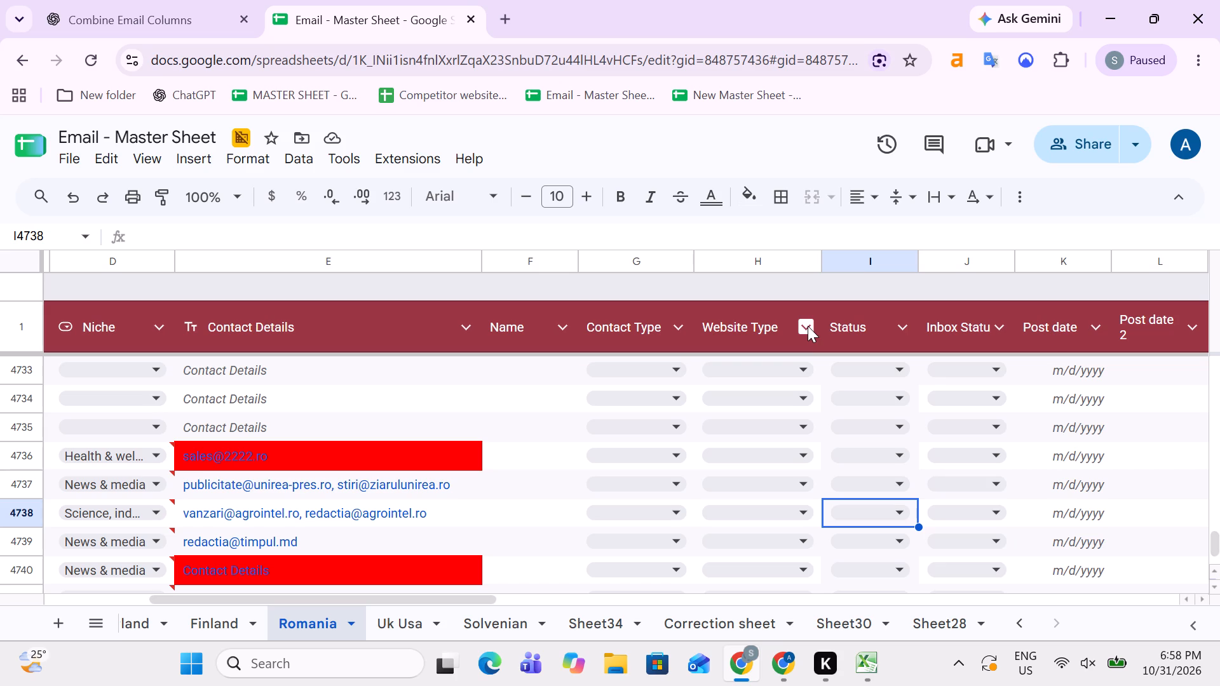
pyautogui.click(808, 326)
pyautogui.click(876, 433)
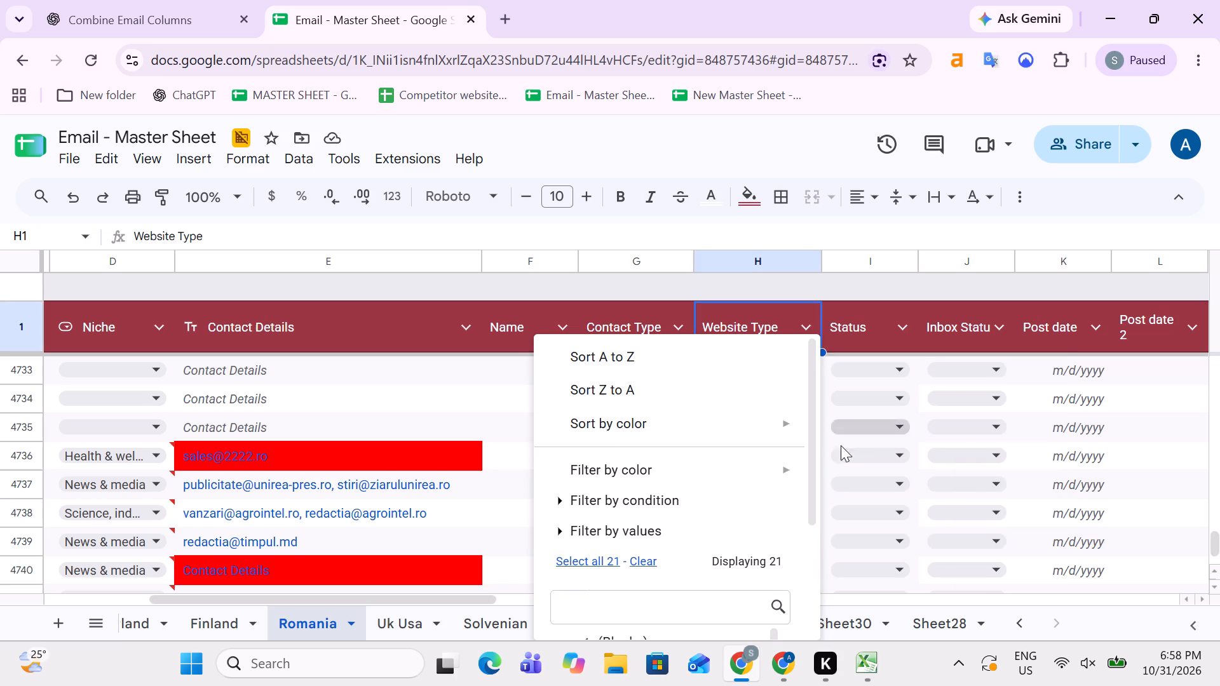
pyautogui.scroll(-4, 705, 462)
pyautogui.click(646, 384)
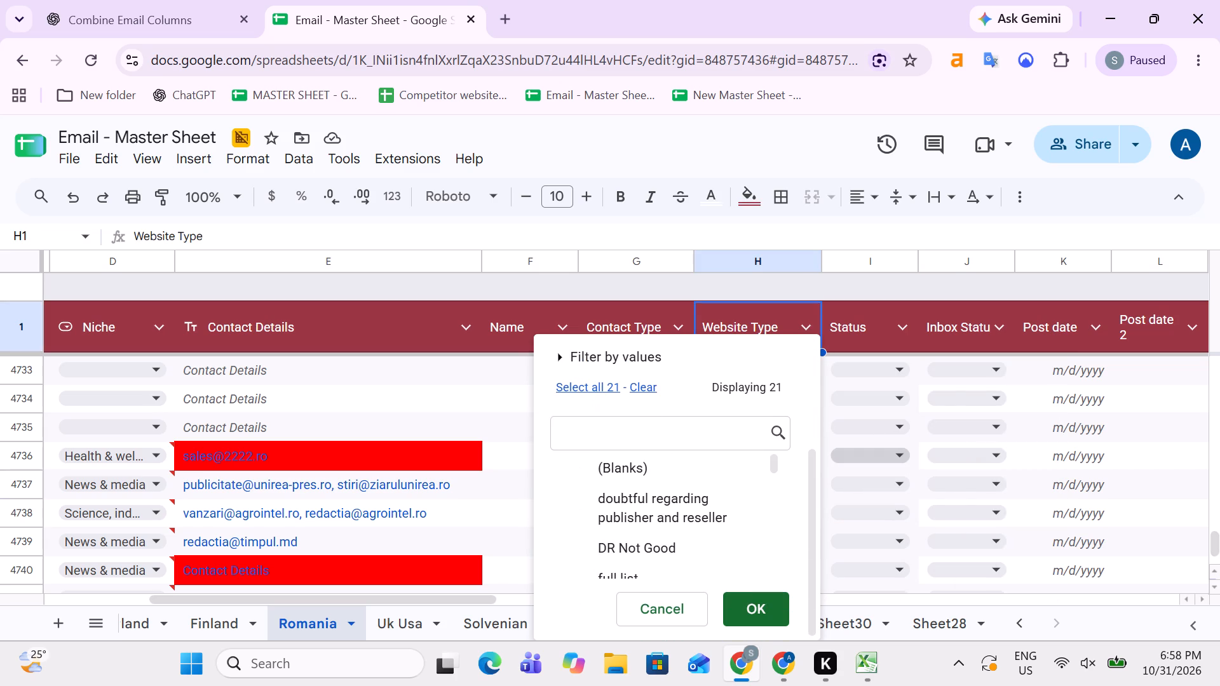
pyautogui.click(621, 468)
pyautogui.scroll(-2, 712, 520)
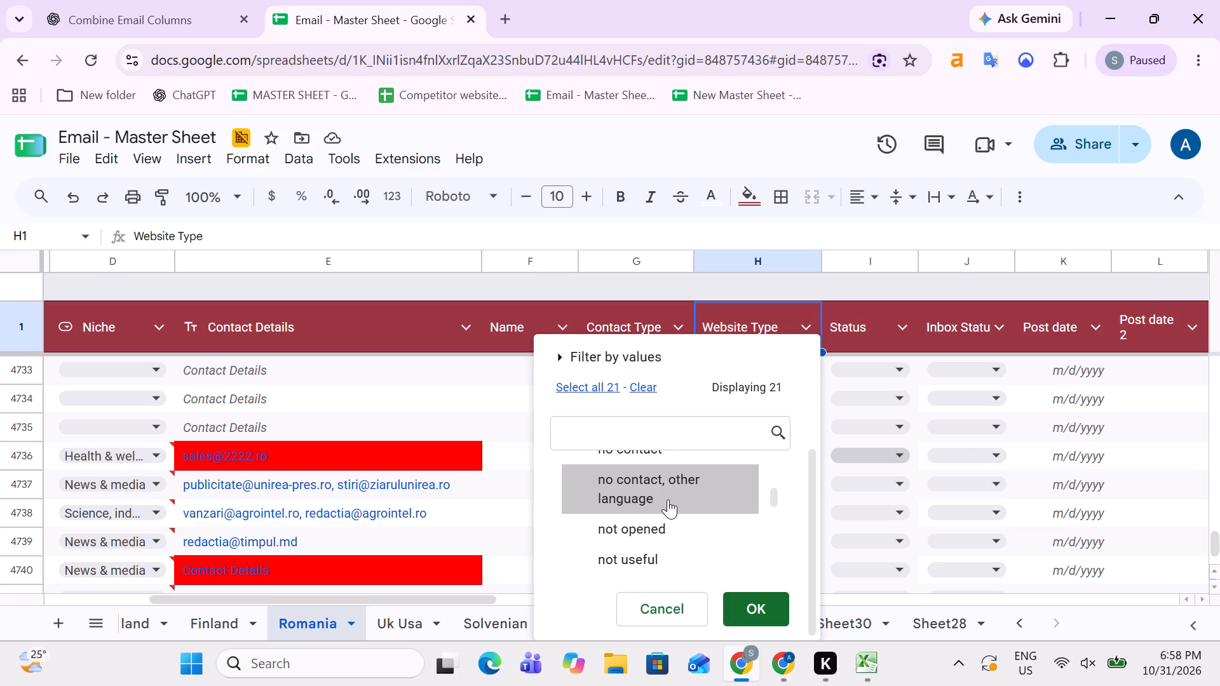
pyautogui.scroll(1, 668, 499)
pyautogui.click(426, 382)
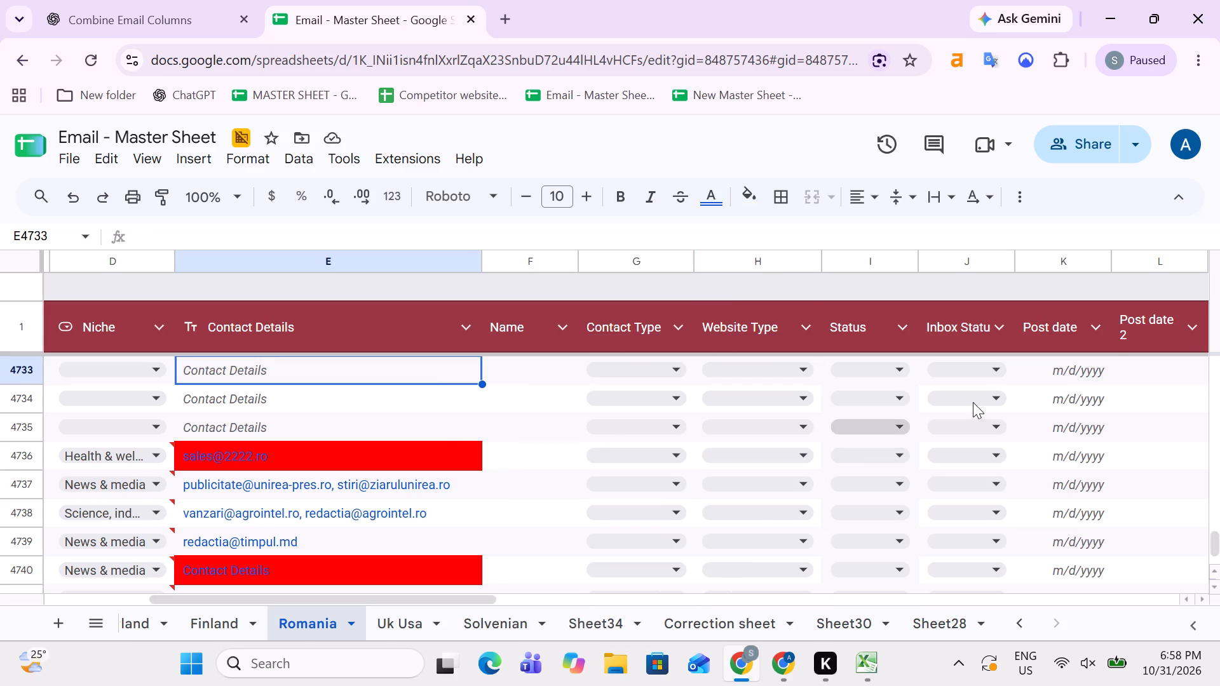
# Filter the Romania table's Status column to show only blank entries.
pyautogui.click(899, 325)
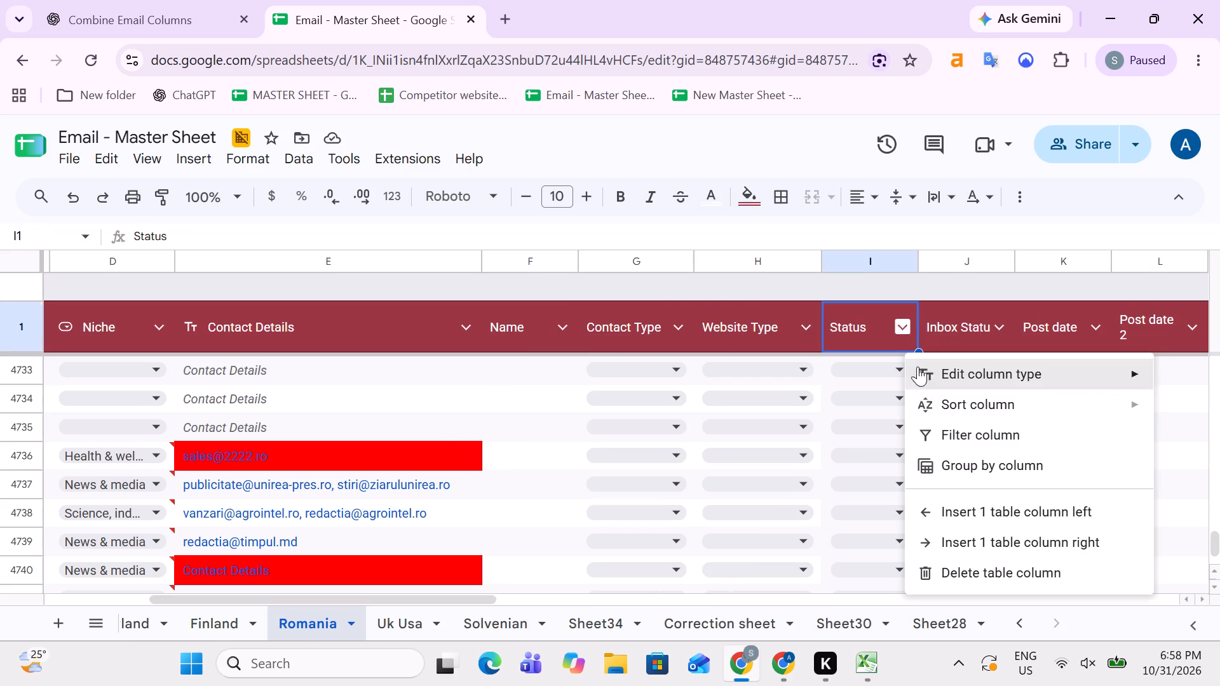
pyautogui.click(964, 433)
pyautogui.scroll(-3, 788, 455)
pyautogui.click(733, 392)
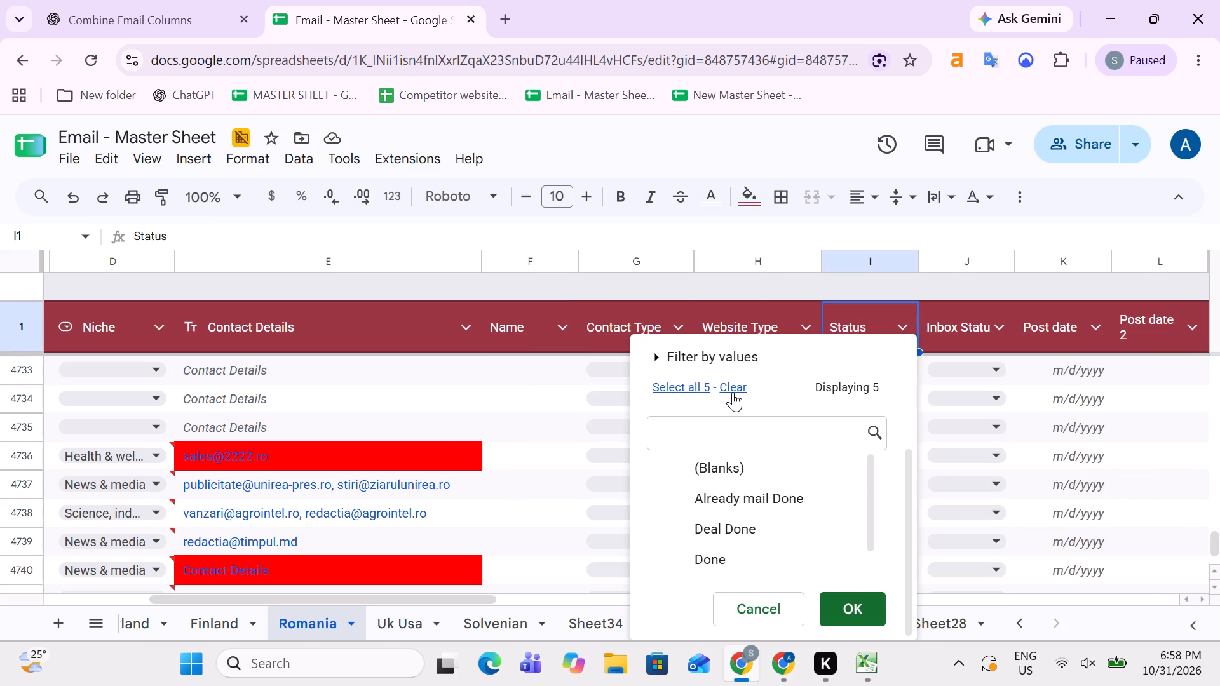
pyautogui.click(719, 461)
pyautogui.scroll(-3, 752, 511)
pyautogui.scroll(1, 775, 546)
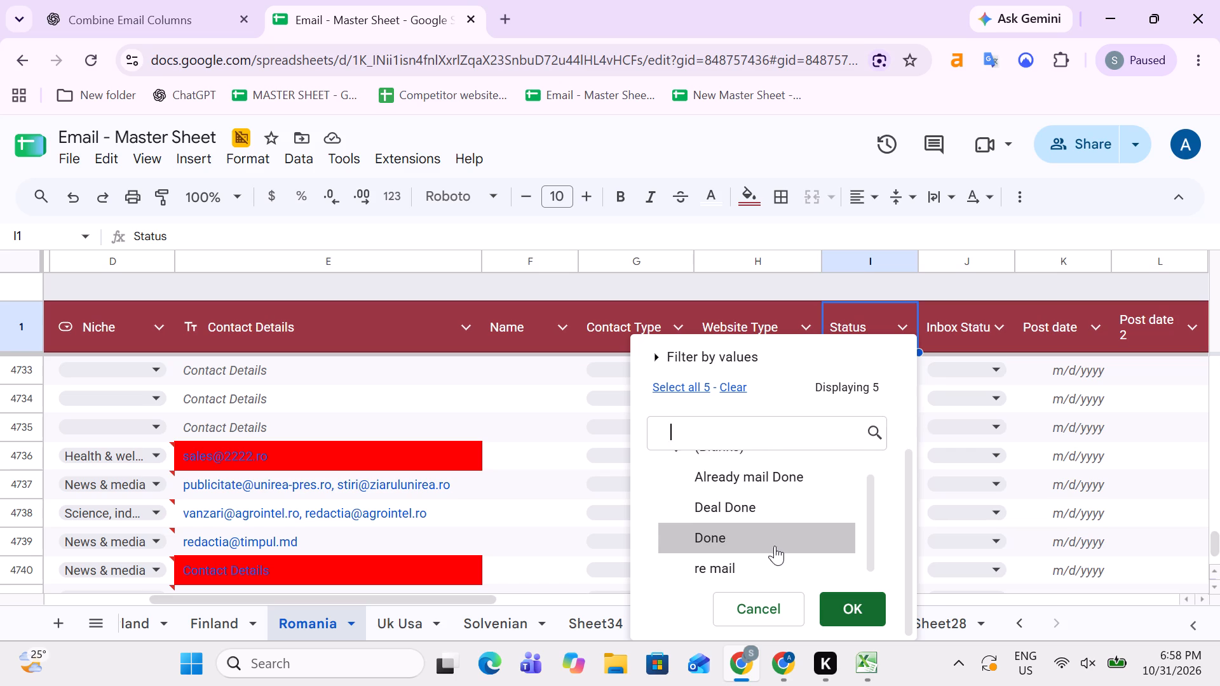
pyautogui.scroll(-3, 775, 546)
pyautogui.click(836, 596)
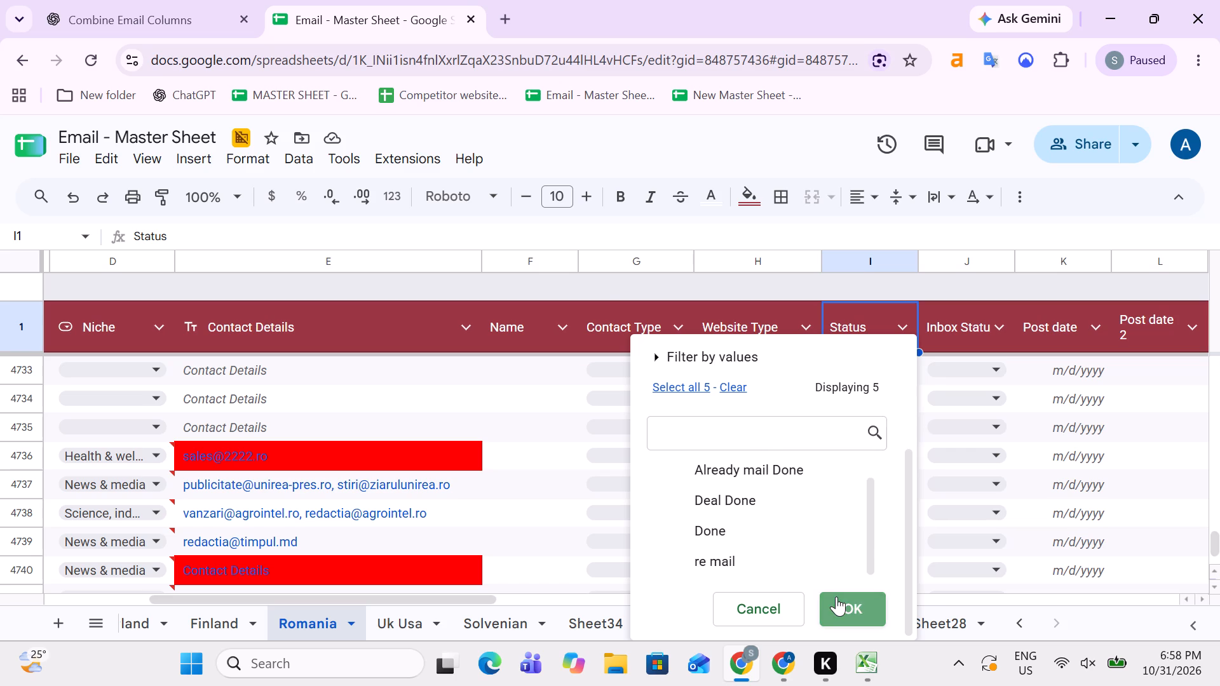
# Look across the filtered Romania rows, from the Websites column through the Inbox Status and post date columns.
pyautogui.press('Down')
pyautogui.press('Up')
pyautogui.press('Up')
pyautogui.press('Down')
pyautogui.press('Left')
pyautogui.press('Left')
pyautogui.press('Left')
pyautogui.press('Left')
pyautogui.press('Left')
pyautogui.press('Left')
pyautogui.press('Left')
pyautogui.press('Left')
pyautogui.press('Left')
pyautogui.press('Left')
pyautogui.press('Left')
pyautogui.press('Left')
pyautogui.press('Left')
pyautogui.press('Left')
pyautogui.press('Left')
pyautogui.press('Left')
pyautogui.press('Left')
pyautogui.press('Left')
pyautogui.press('Left')
pyautogui.press('Left')
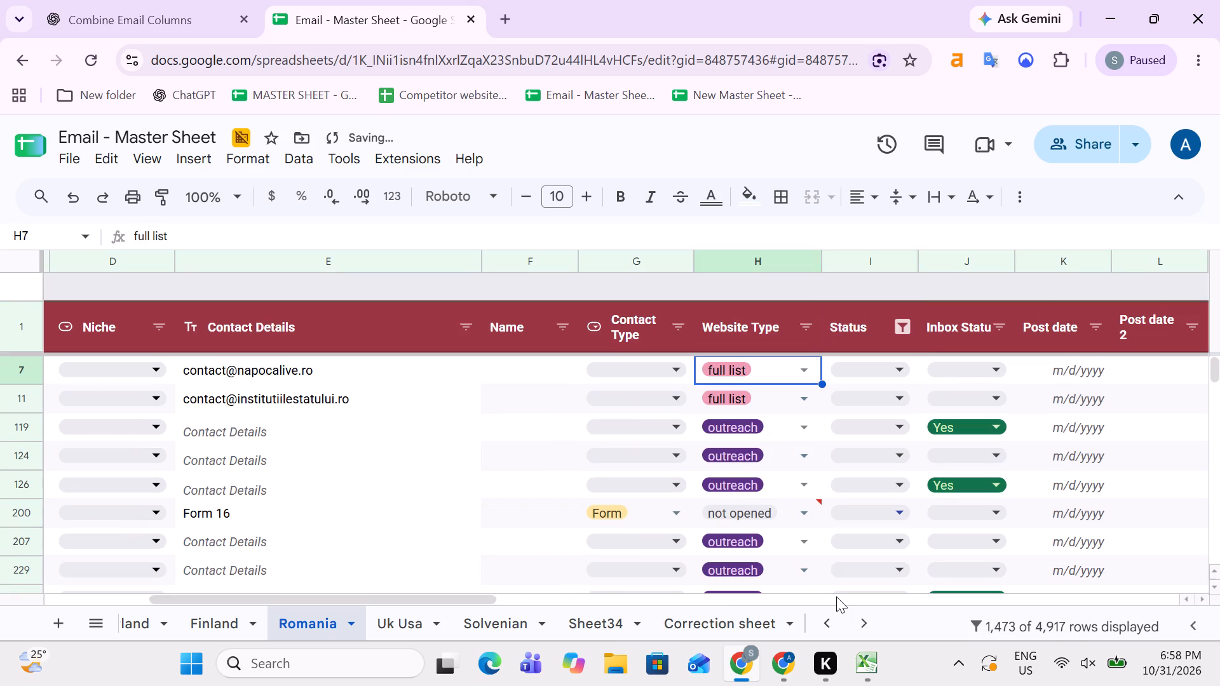
pyautogui.press('Right')
pyautogui.press('Right')
pyautogui.press('Right')
pyautogui.press('Right')
pyautogui.press('Right')
pyautogui.press('Right')
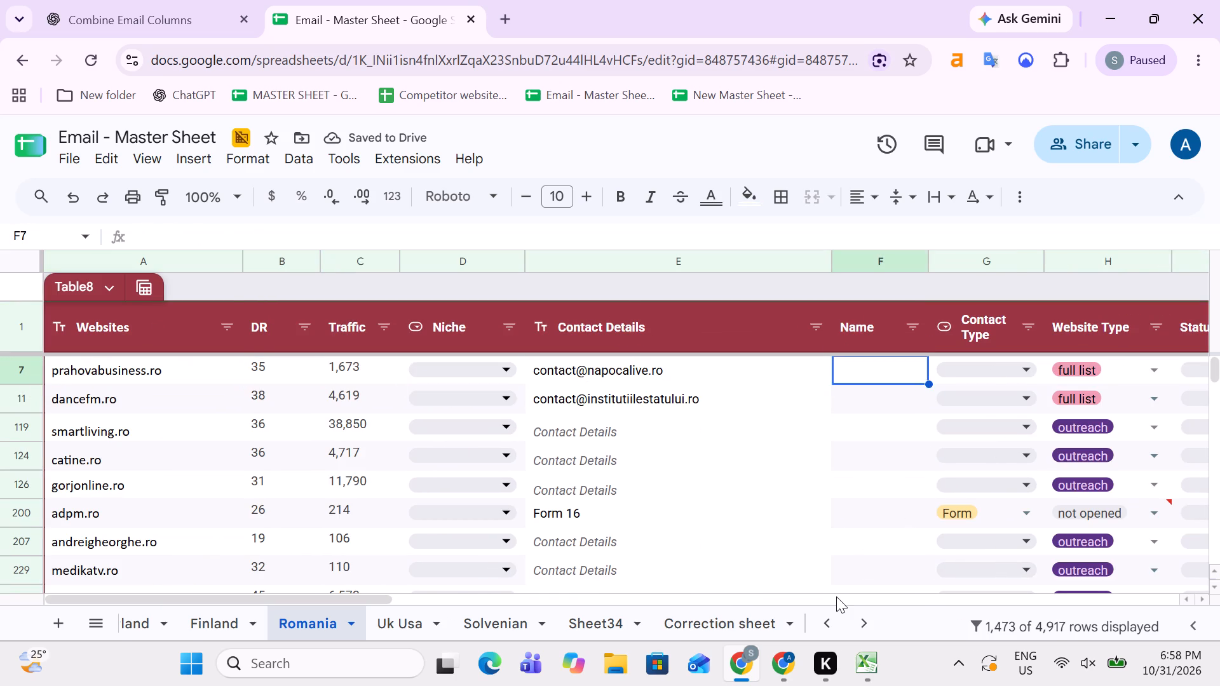
pyautogui.press('Right')
pyautogui.press('Left')
pyautogui.press('Left')
pyautogui.press('Right')
pyautogui.press('Right')
pyautogui.press('Right')
pyautogui.press('Right')
pyautogui.press('Left')
pyautogui.press('Left')
pyautogui.press('Right')
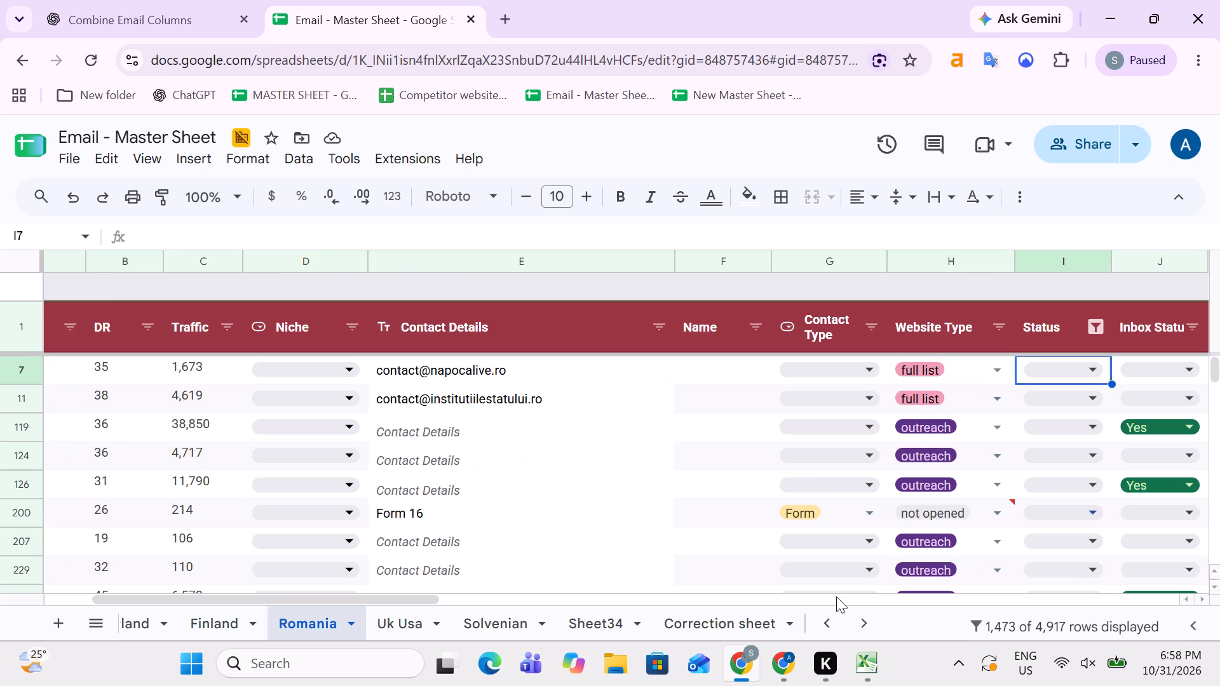
pyautogui.press('Right')
pyautogui.press('Right')
pyautogui.press('Left')
pyautogui.press('Right')
pyautogui.press('Right')
pyautogui.press('Left')
pyautogui.press('Left')
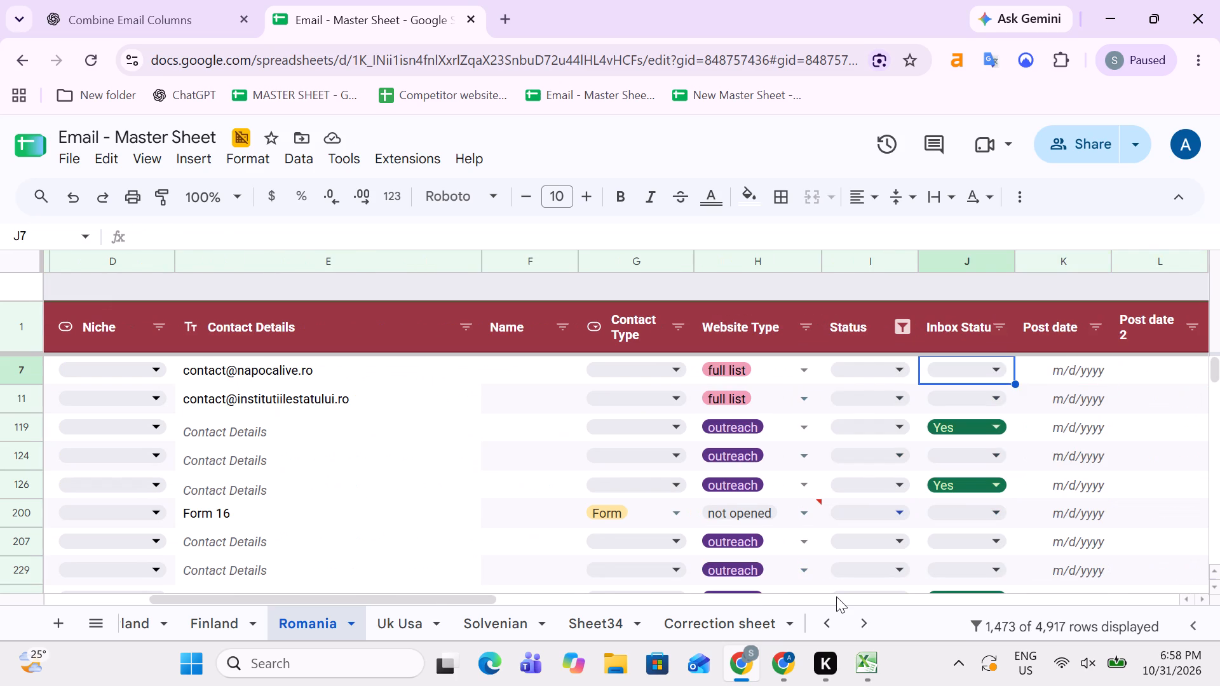
# Filter the Romania table's Inbox Status column to show only blanks, excluding No and Yes.
pyautogui.click(998, 330)
pyautogui.scroll(-5, 918, 459)
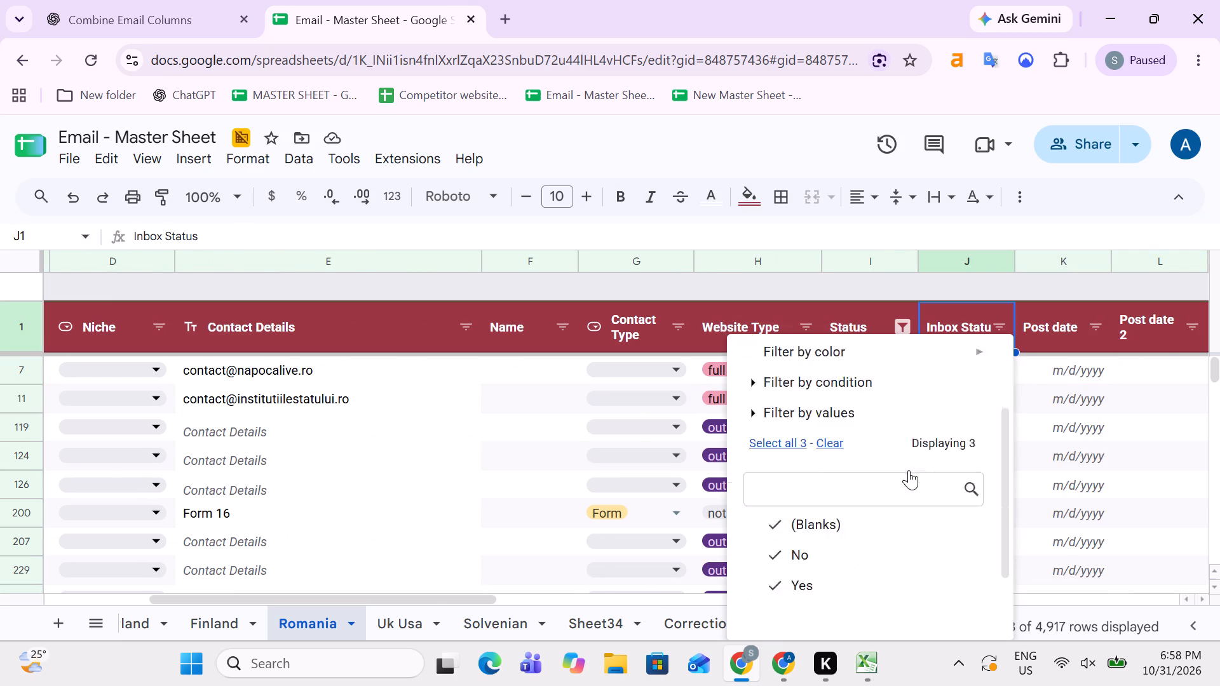
pyautogui.click(825, 386)
pyautogui.click(820, 455)
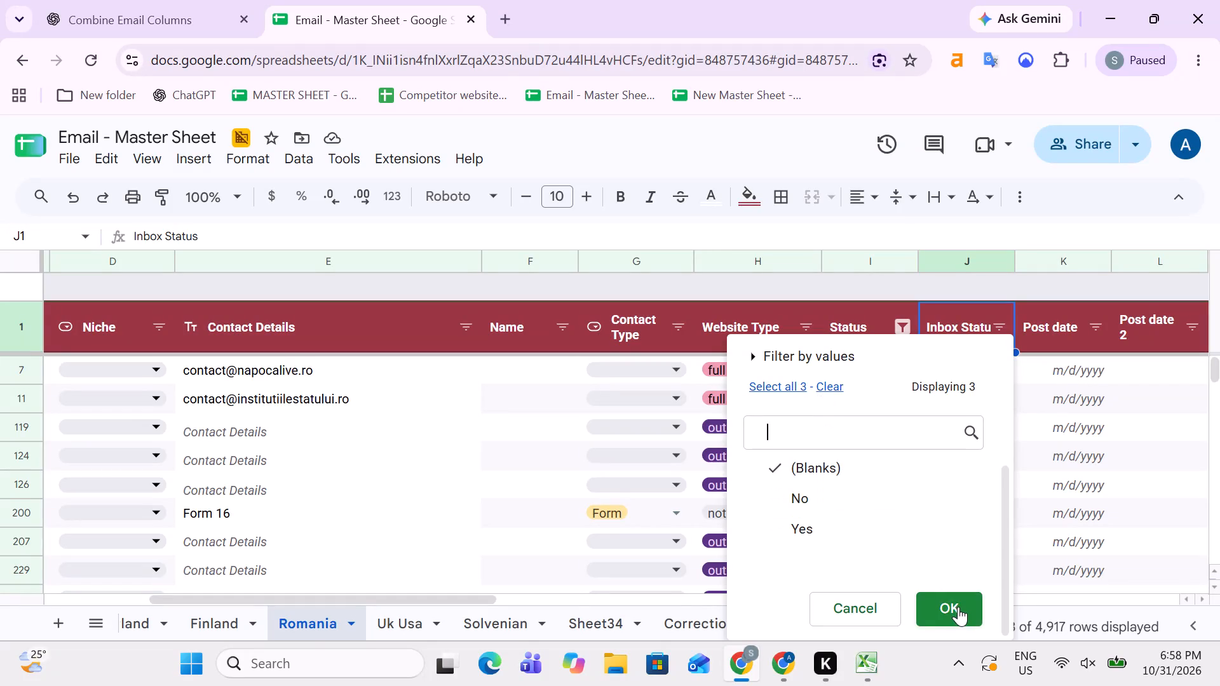
pyautogui.click(958, 607)
# Filter the Romania table's Website Type column to show only blanks, excluding every other type such as full list and outreach.
pyautogui.scroll(3, 852, 485)
pyautogui.click(808, 327)
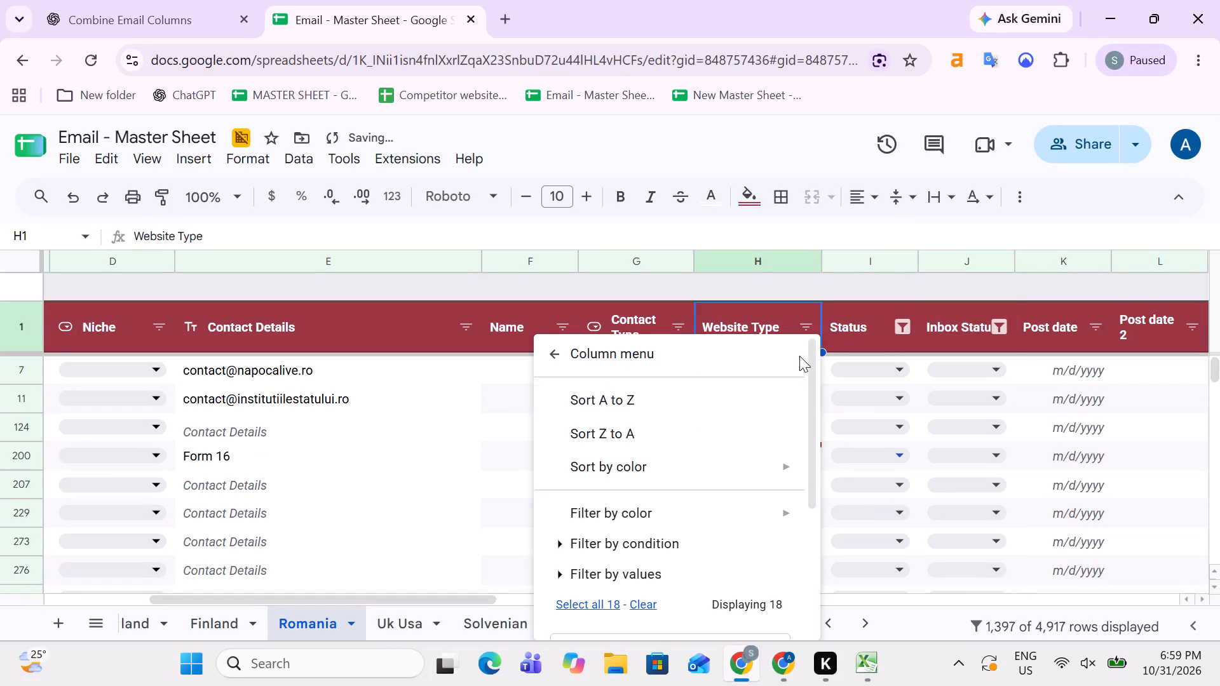
pyautogui.scroll(-15, 663, 505)
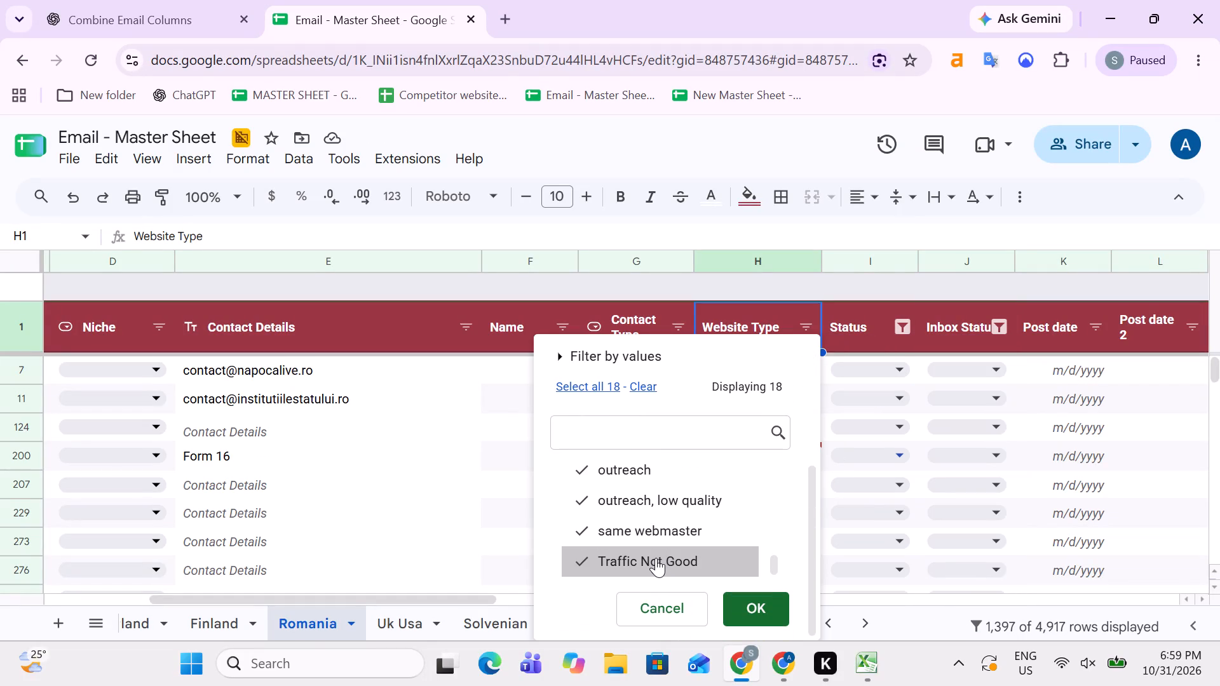
pyautogui.click(649, 389)
pyautogui.scroll(5, 653, 505)
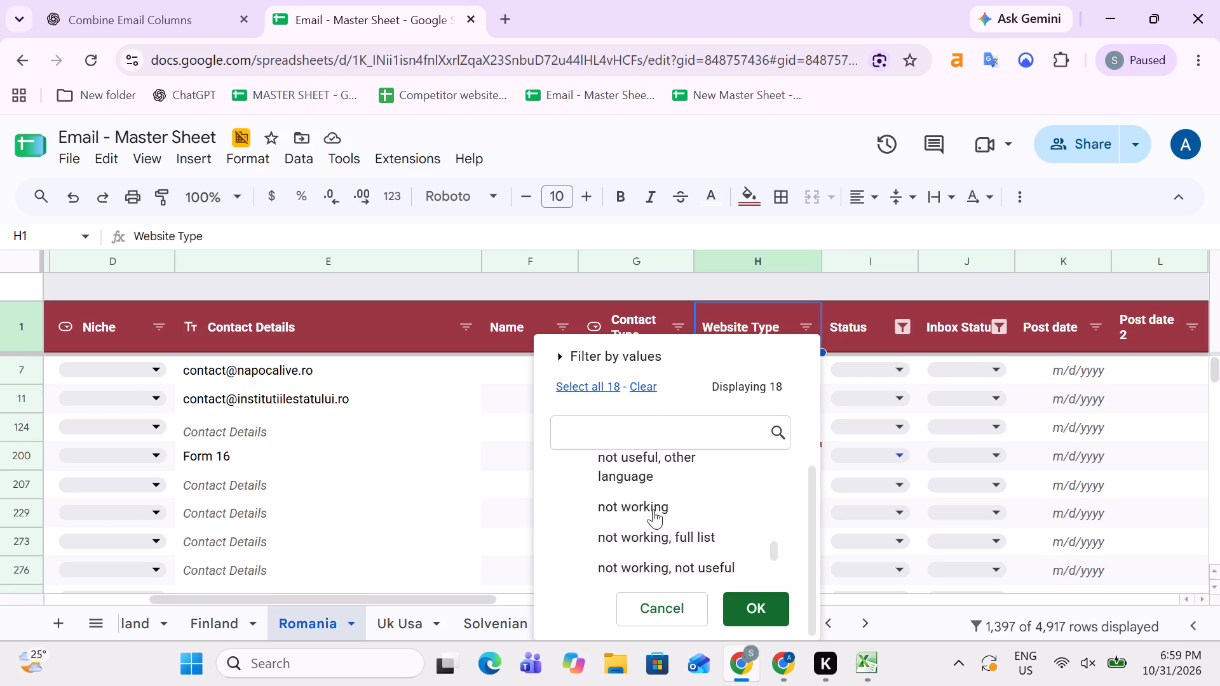
pyautogui.scroll(2, 660, 528)
pyautogui.click(632, 542)
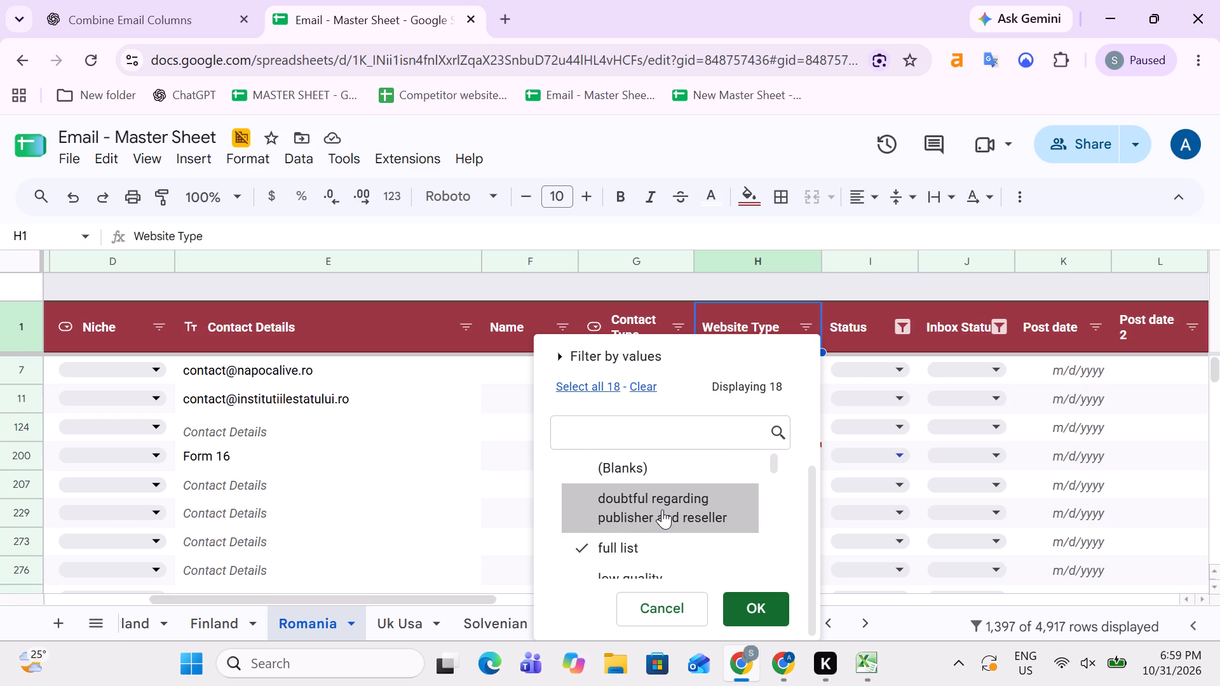
pyautogui.click(625, 545)
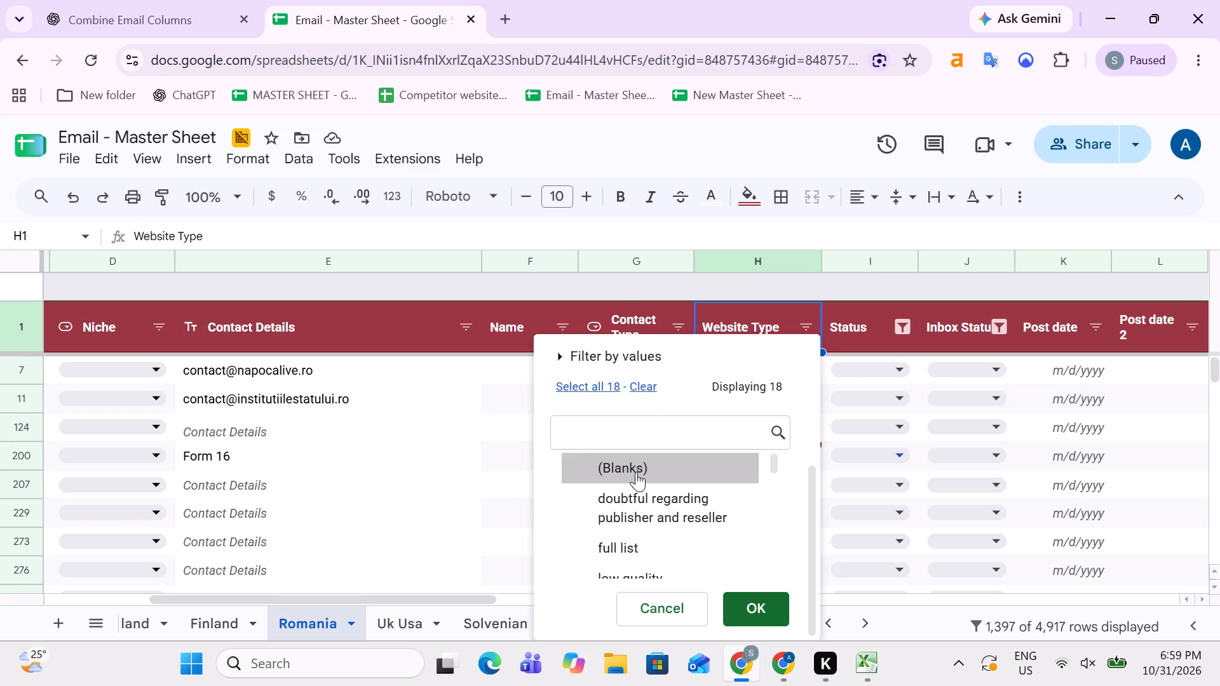
pyautogui.click(636, 472)
pyautogui.scroll(-2, 660, 513)
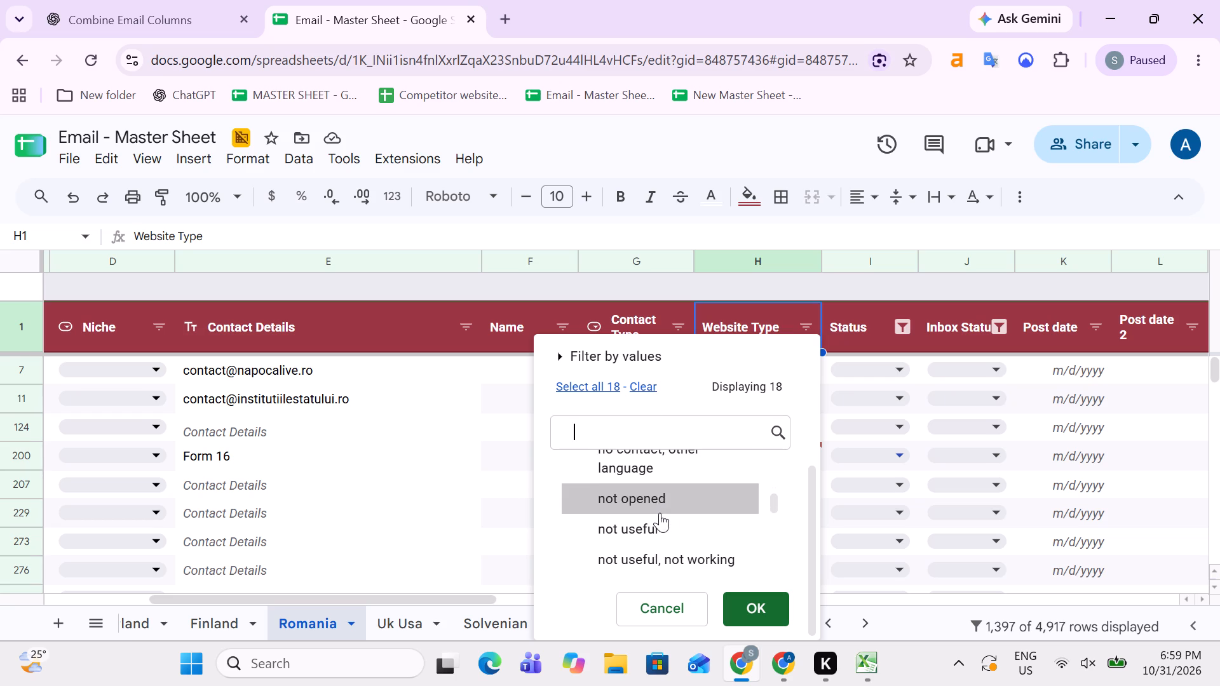
pyautogui.scroll(-6, 660, 513)
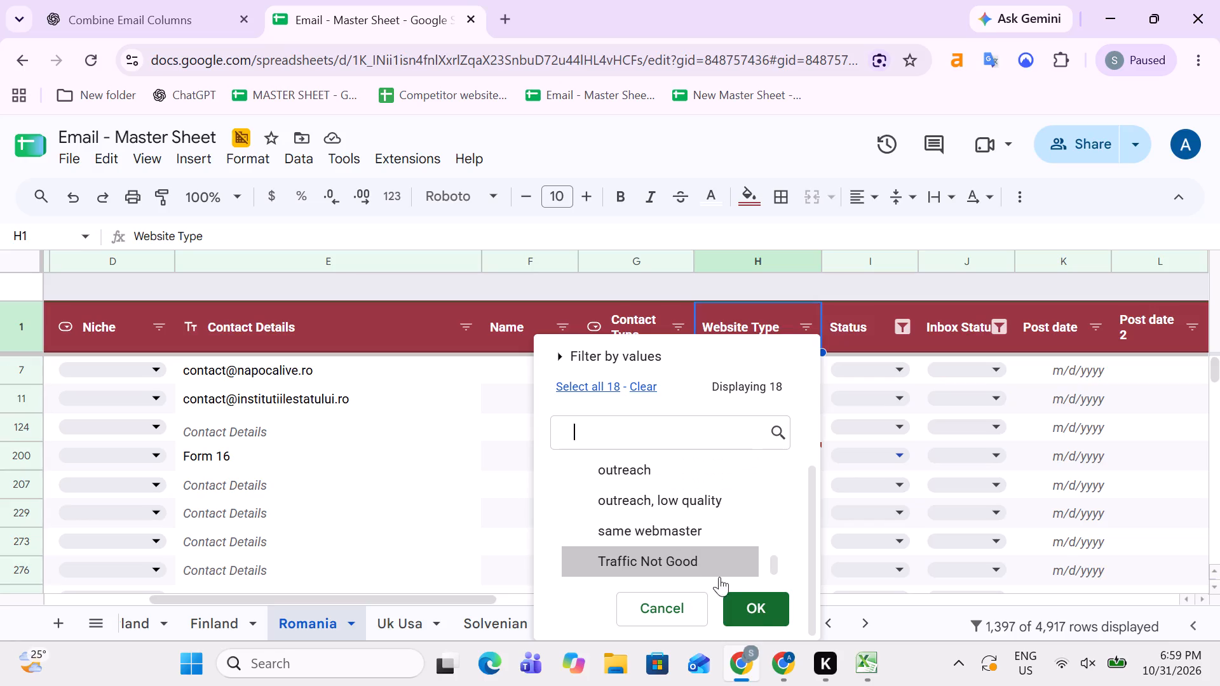
pyautogui.click(760, 612)
# Select the filtered Romania entries in the Websites column to count the available sites.
pyautogui.press('Down')
pyautogui.press('Up')
pyautogui.press('Down')
pyautogui.press('Left')
pyautogui.press('Left')
pyautogui.press('Left')
pyautogui.press('Left')
pyautogui.press('Left')
pyautogui.press('Left')
pyautogui.press('Left')
pyautogui.press('Left')
pyautogui.press('Left')
pyautogui.press('Left')
pyautogui.press('Left')
pyautogui.press('Left')
pyautogui.press('Left')
pyautogui.press('Left')
pyautogui.press('Left')
pyautogui.press('Left')
pyautogui.press('Left')
pyautogui.press('Left')
pyautogui.press('Left')
pyautogui.press('Left')
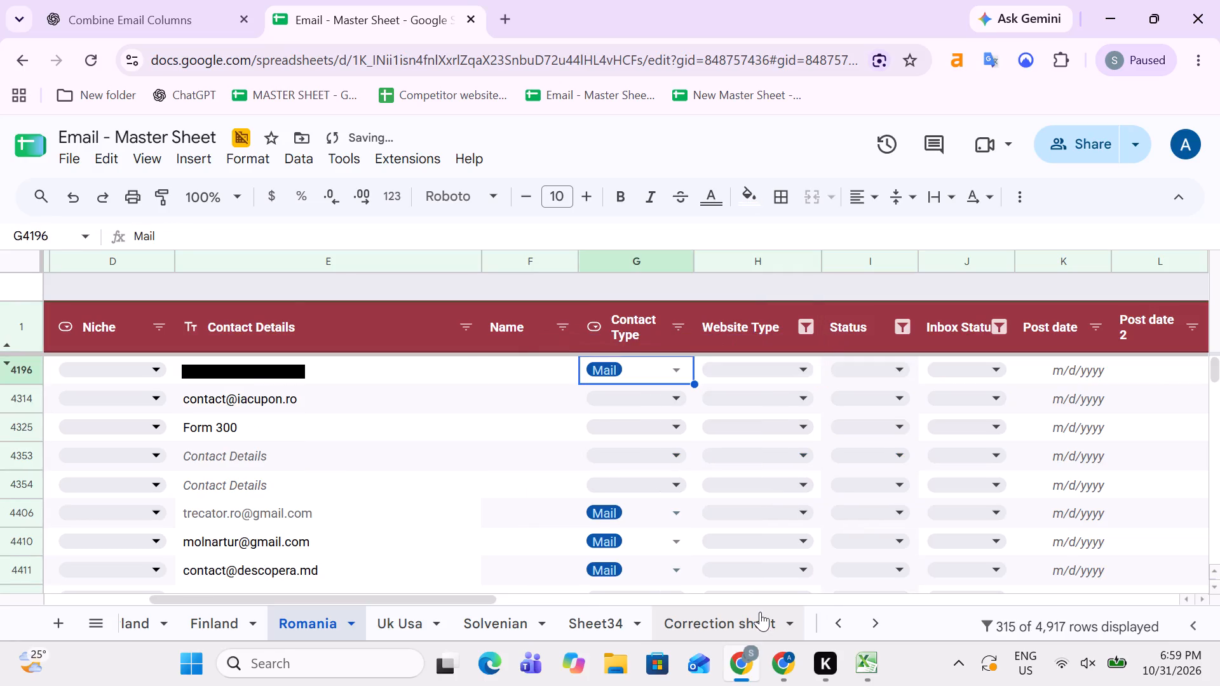
pyautogui.press('Up')
pyautogui.press('Down')
pyautogui.hotkey('ctrl', 'shift', 'Down')
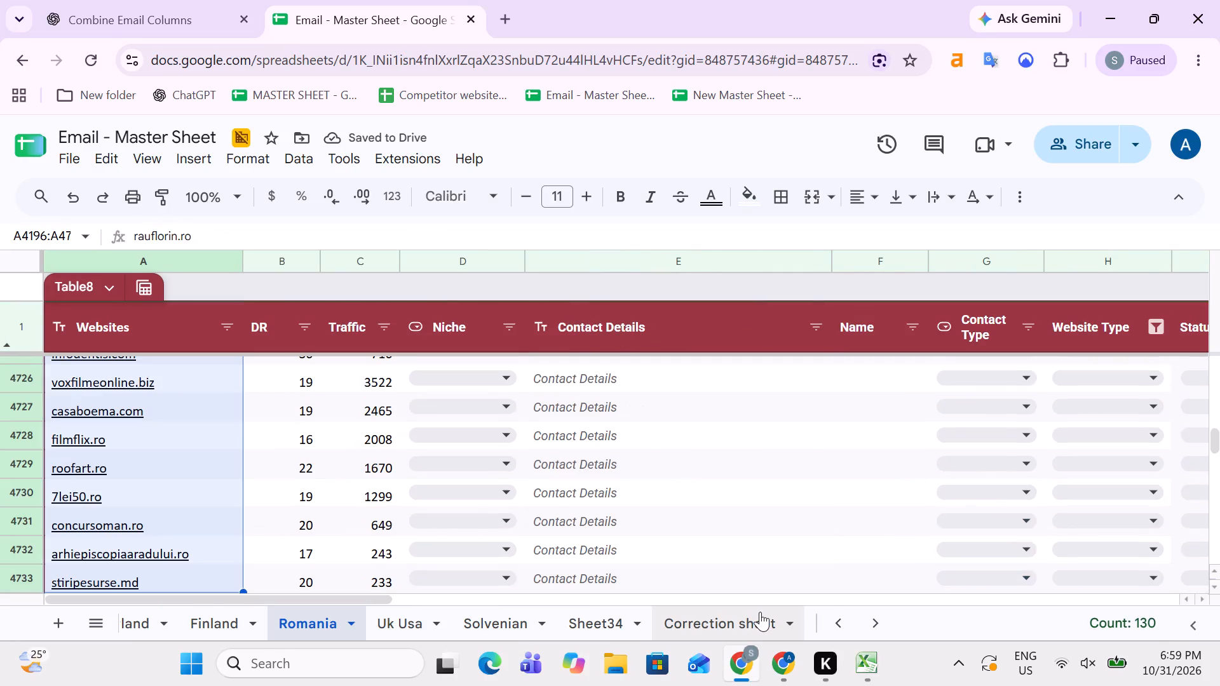
# Look across the first filtered Romania row from the Website Type column through Second follow up date and back to Websites.
pyautogui.press('Up')
pyautogui.press('Down')
pyautogui.press('Right')
pyautogui.press('Right')
pyautogui.press('Right')
pyautogui.press('Right')
pyautogui.press('Right')
pyautogui.press('Right')
pyautogui.press('Right')
pyautogui.press('Right')
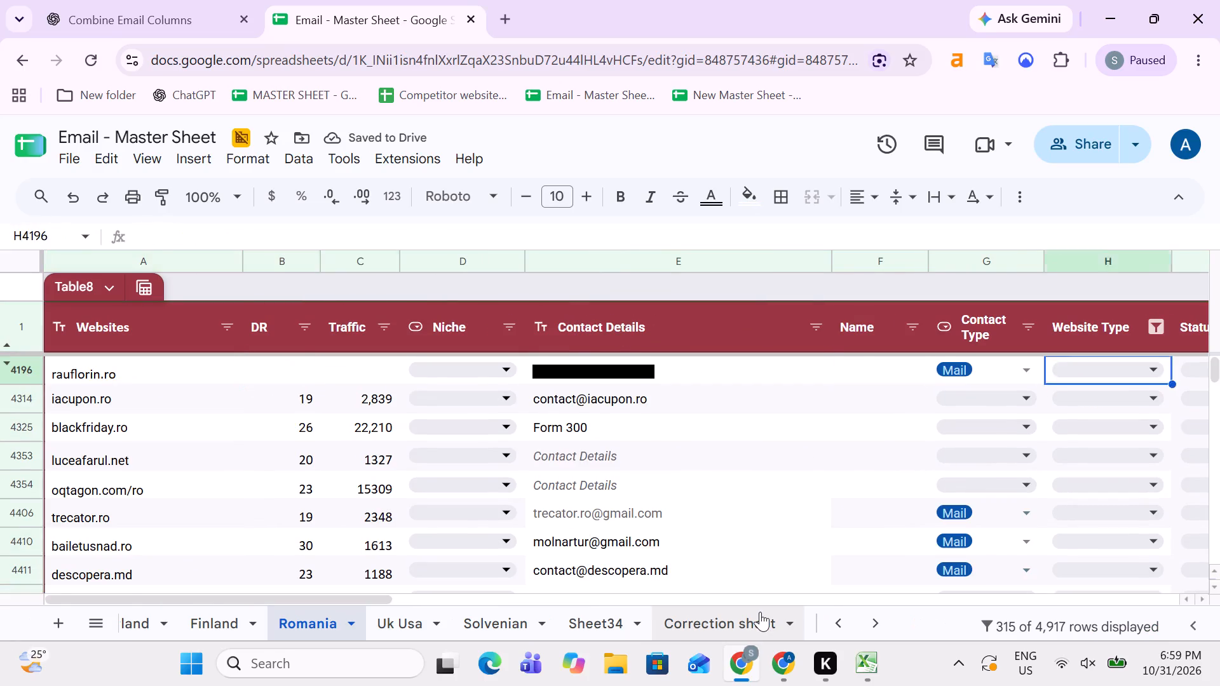
pyautogui.press('Right')
pyautogui.press('Right')
pyautogui.press('Right')
pyautogui.press('Right')
pyautogui.press('Right')
pyautogui.press('Right')
pyautogui.press('Right')
pyautogui.press('Right')
pyautogui.press('Right')
pyautogui.press('Right')
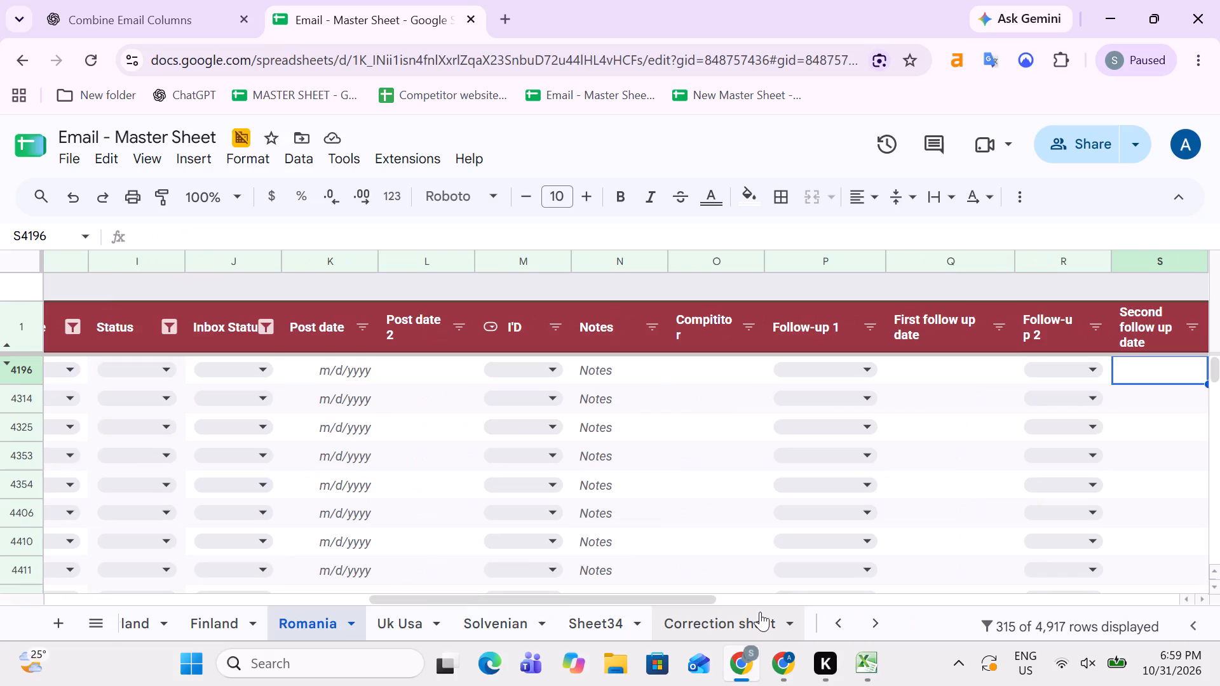
pyautogui.press('Left')
pyautogui.press('Left')
pyautogui.press('Left')
pyautogui.press('Left')
pyautogui.press('Left')
pyautogui.press('Left')
pyautogui.press('Left')
pyautogui.press('Left')
pyautogui.press('Left')
pyautogui.press('Left')
pyautogui.press('Left')
pyautogui.press('Left')
pyautogui.press('Left')
pyautogui.press('Left')
pyautogui.press('Left')
pyautogui.press('Left')
pyautogui.press('Left')
pyautogui.press('Left')
pyautogui.press('Left')
pyautogui.press('Left')
pyautogui.press('Up')
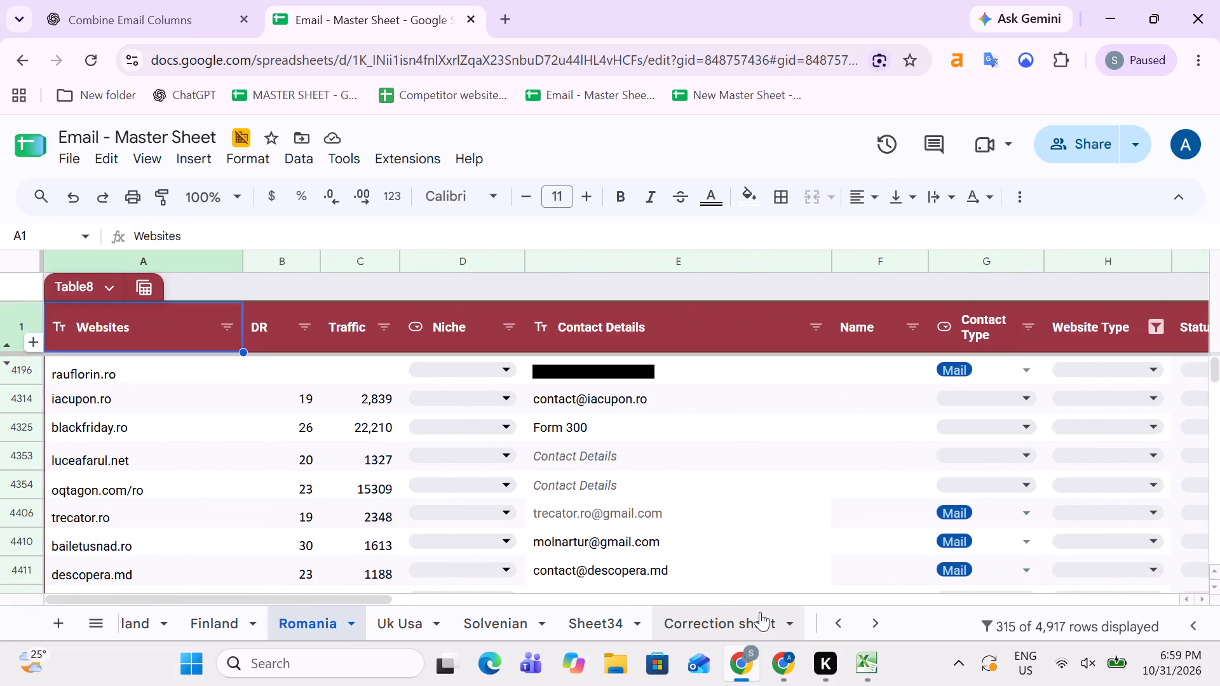
# Look down the filtered Romania website list to review the remaining entries.
pyautogui.press('Down')
pyautogui.press('Down')
pyautogui.press('Down')
pyautogui.press('Down')
pyautogui.press('Down')
pyautogui.press('Down')
pyautogui.press('Down')
pyautogui.press('Down')
pyautogui.press('Down')
pyautogui.press('Down')
pyautogui.press('Down')
pyautogui.press('Down')
pyautogui.press('Down')
pyautogui.press('Down')
pyautogui.press('Down')
pyautogui.press('Down')
pyautogui.press('Down')
pyautogui.press('Down')
pyautogui.press('Down')
pyautogui.press('Down')
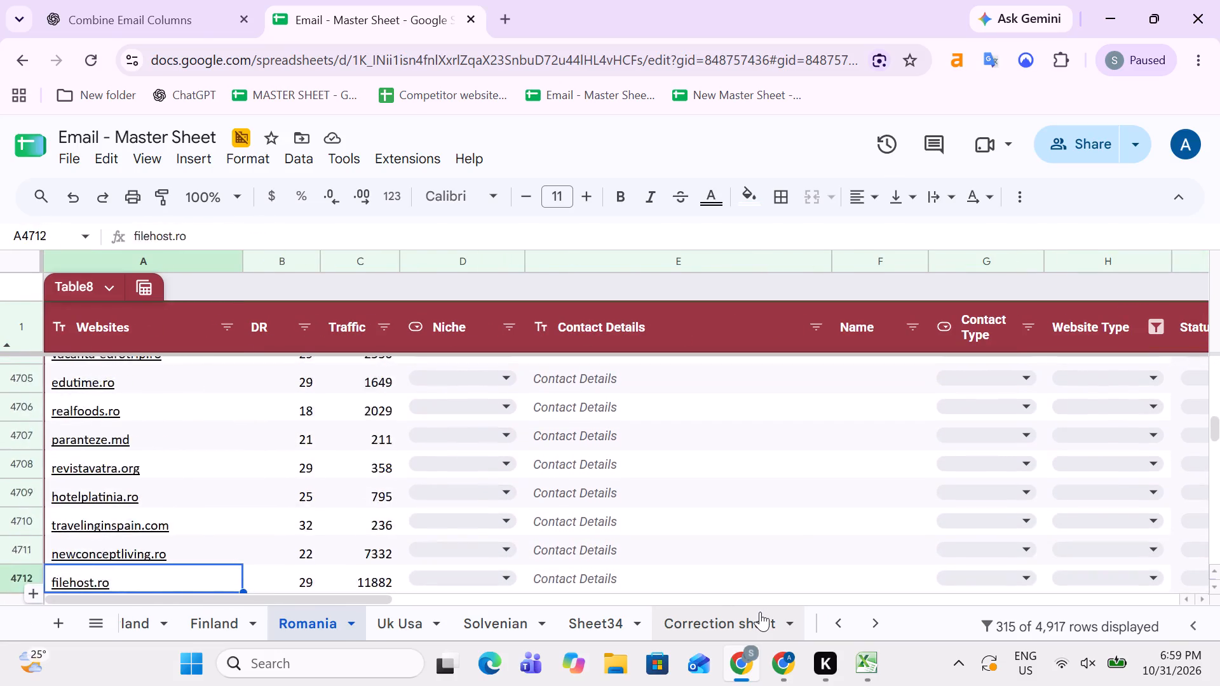
# Copy the filtered Romania websites from rauflorin.ro down to stiripesurse.md.
pyautogui.hotkey('ctrl', 'Up')
pyautogui.press('Up')
pyautogui.press('Down')
pyautogui.press('Up')
pyautogui.press('Down')
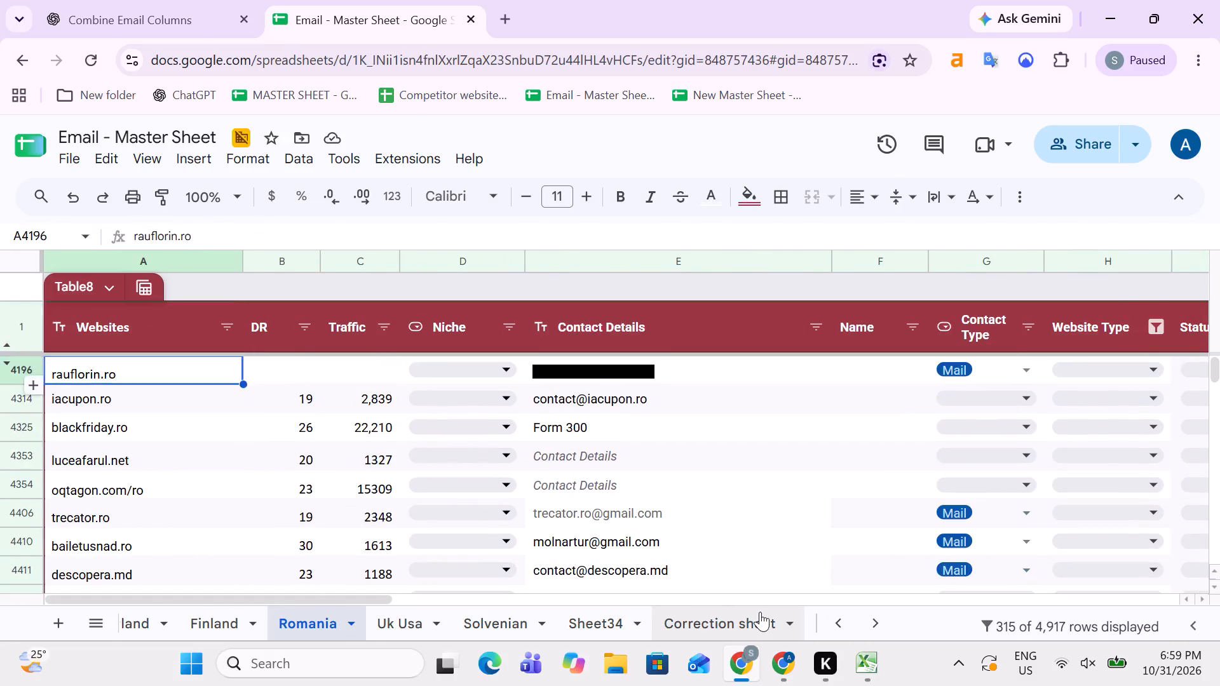
pyautogui.hotkey('ctrl', 'shift', 'Down')
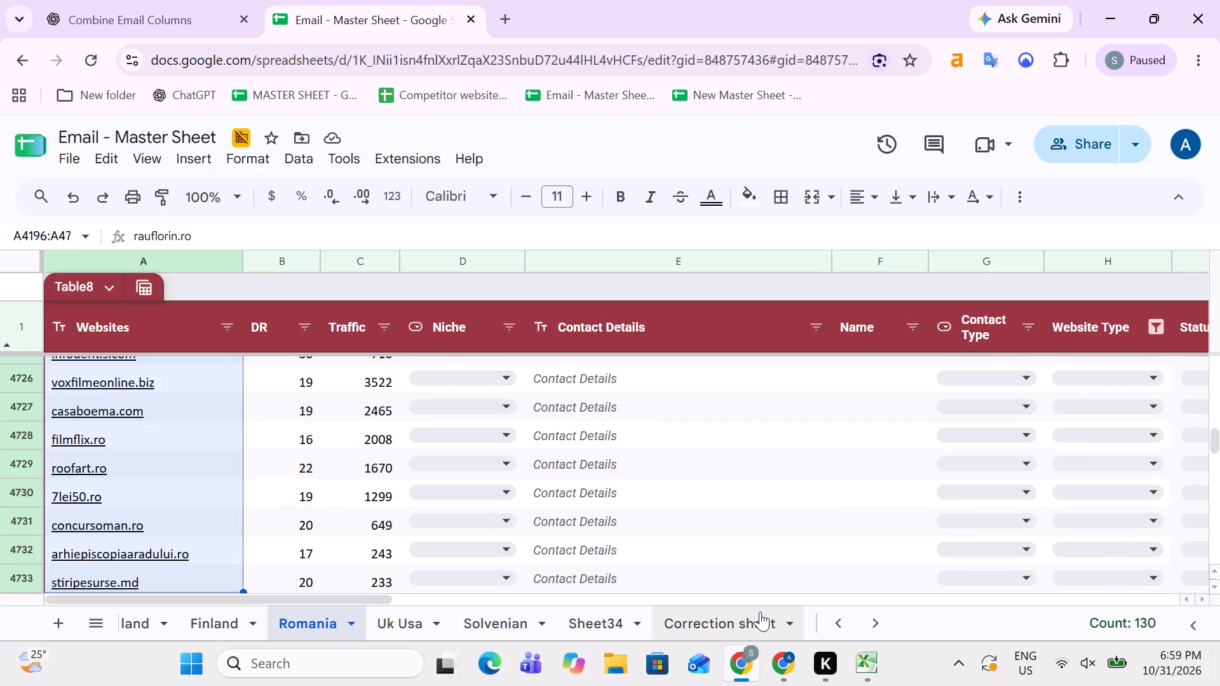
pyautogui.hotkey('ctrl', 'c')
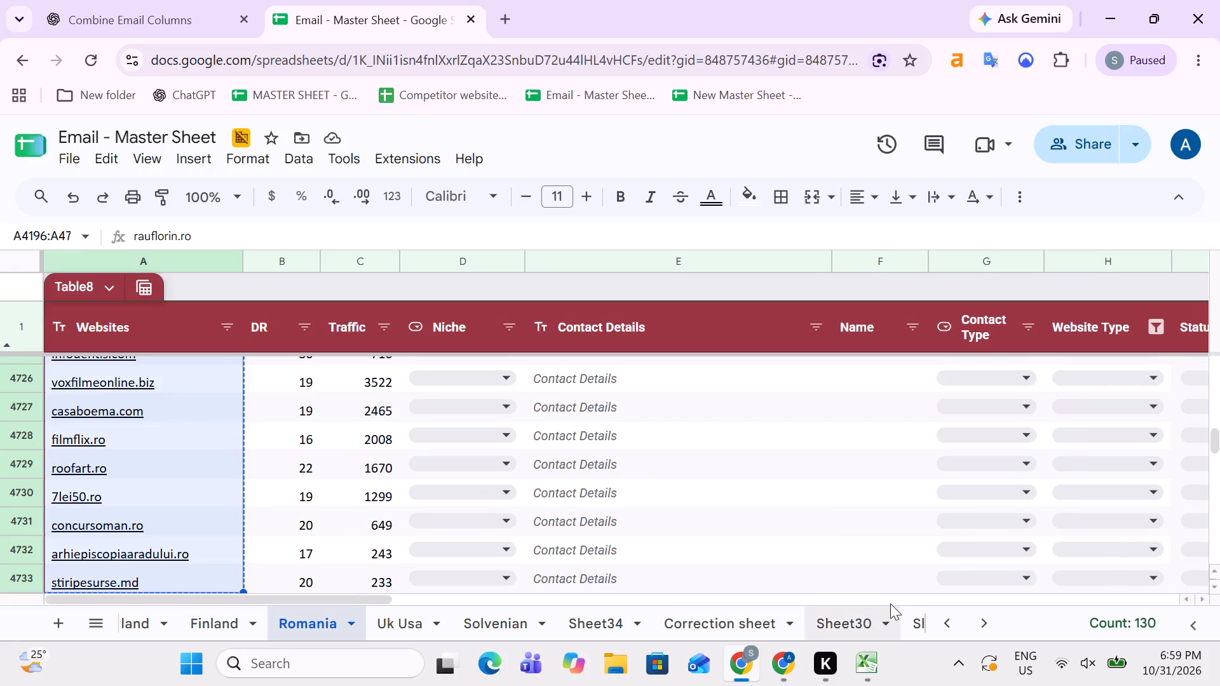
# Switch to the Data Inventory workbook in Excel and enter 130 as Romania's websites available.
pyautogui.hotkey('alt', 'Tab')
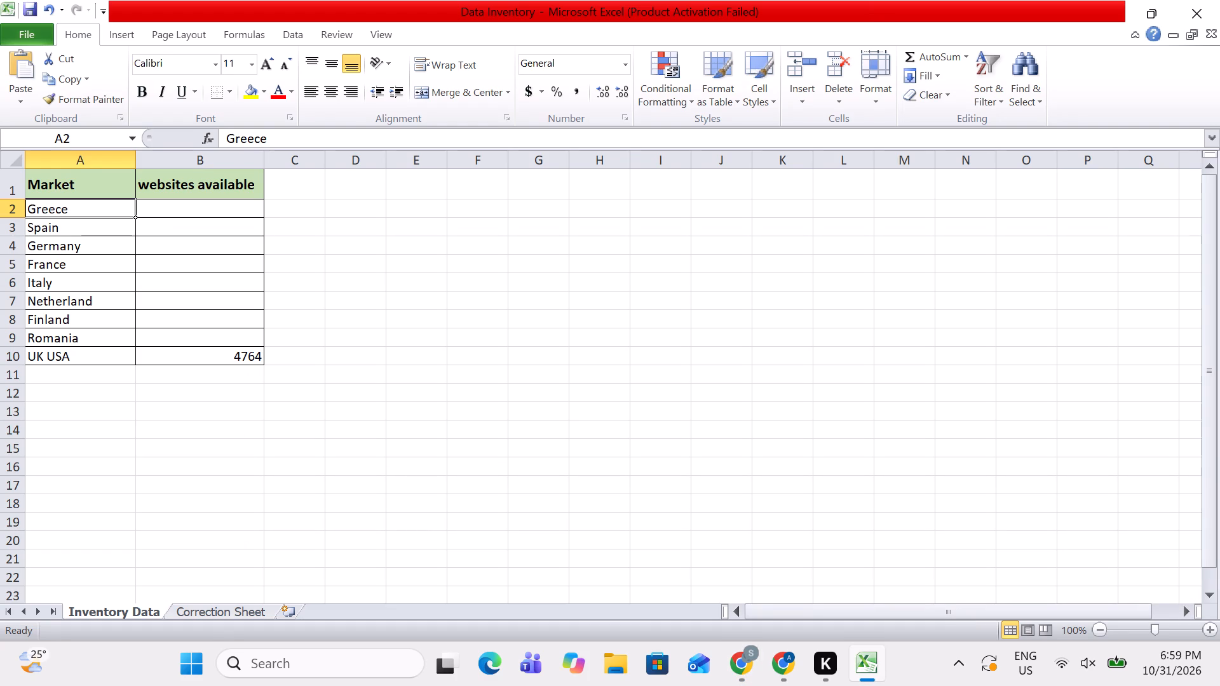
pyautogui.press('Down')
pyautogui.press('Down')
pyautogui.press('Down')
pyautogui.press('Down')
pyautogui.press('Down')
pyautogui.press('Down')
pyautogui.press('Down')
pyautogui.press('Right')
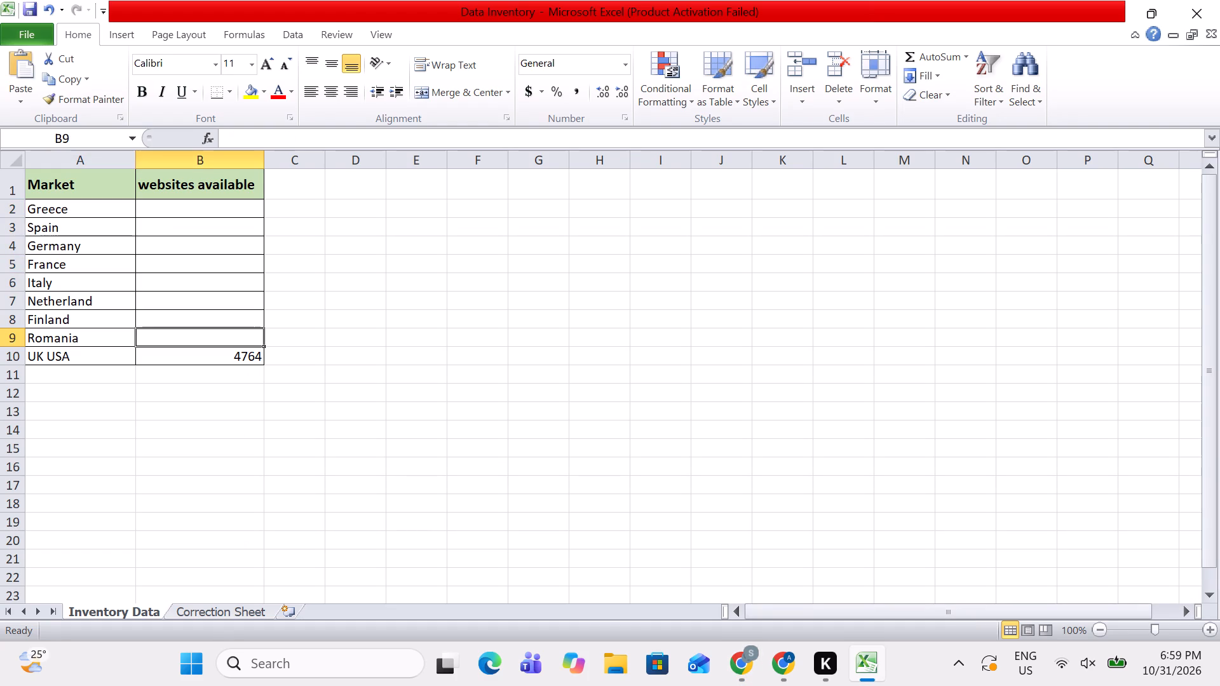
pyautogui.write('130')
pyautogui.press('Tab')
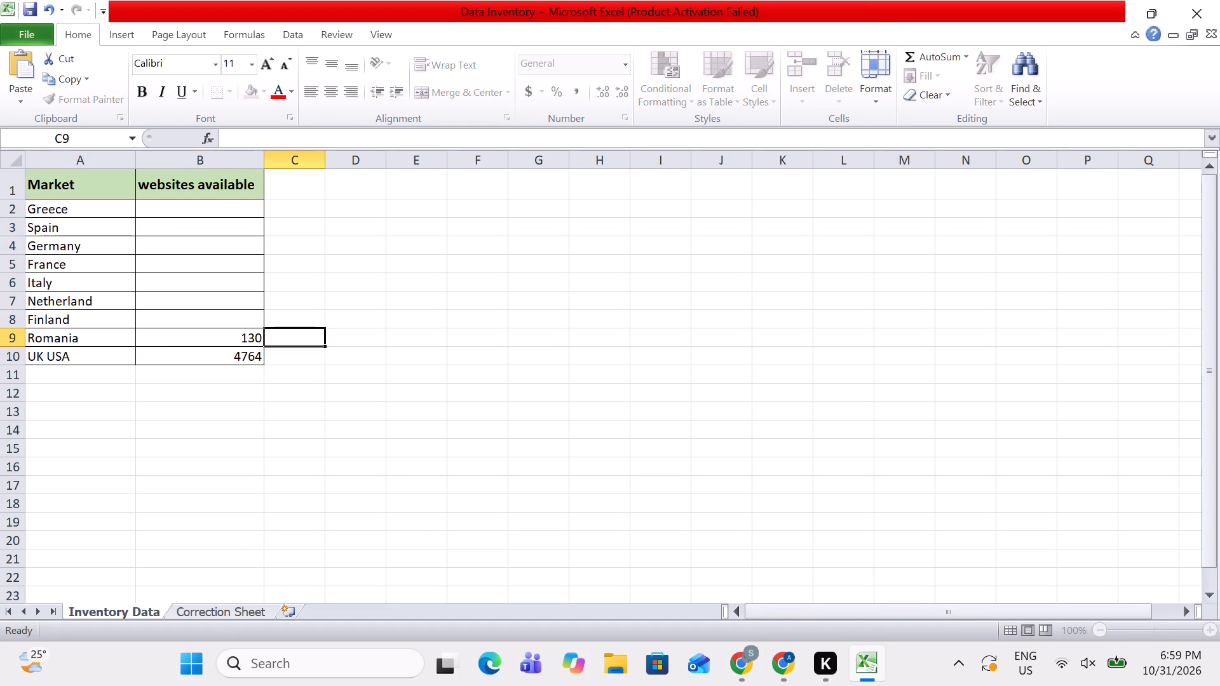
# Paste the copied Romania websites below the last UK/USA entry in the Correction Sheet, matching the destination formatting.
pyautogui.click(241, 611)
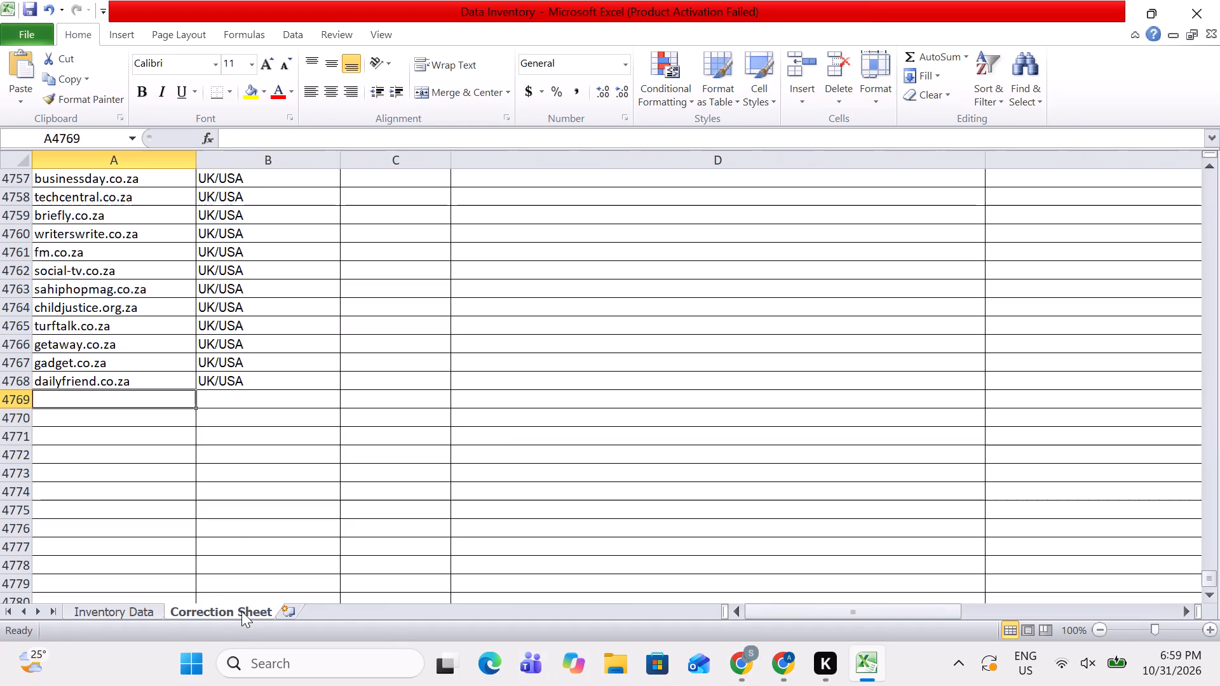
pyautogui.press('Down')
pyautogui.press('Up')
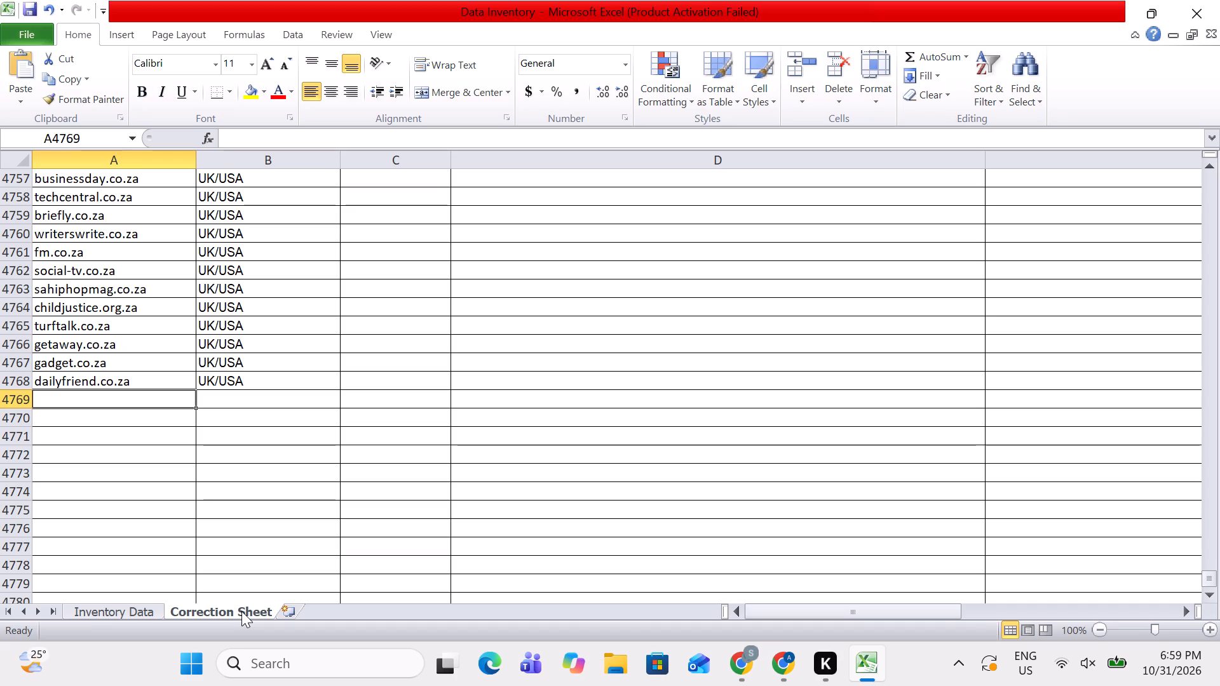
pyautogui.hotkey('ctrl', 'v')
pyautogui.click(215, 595)
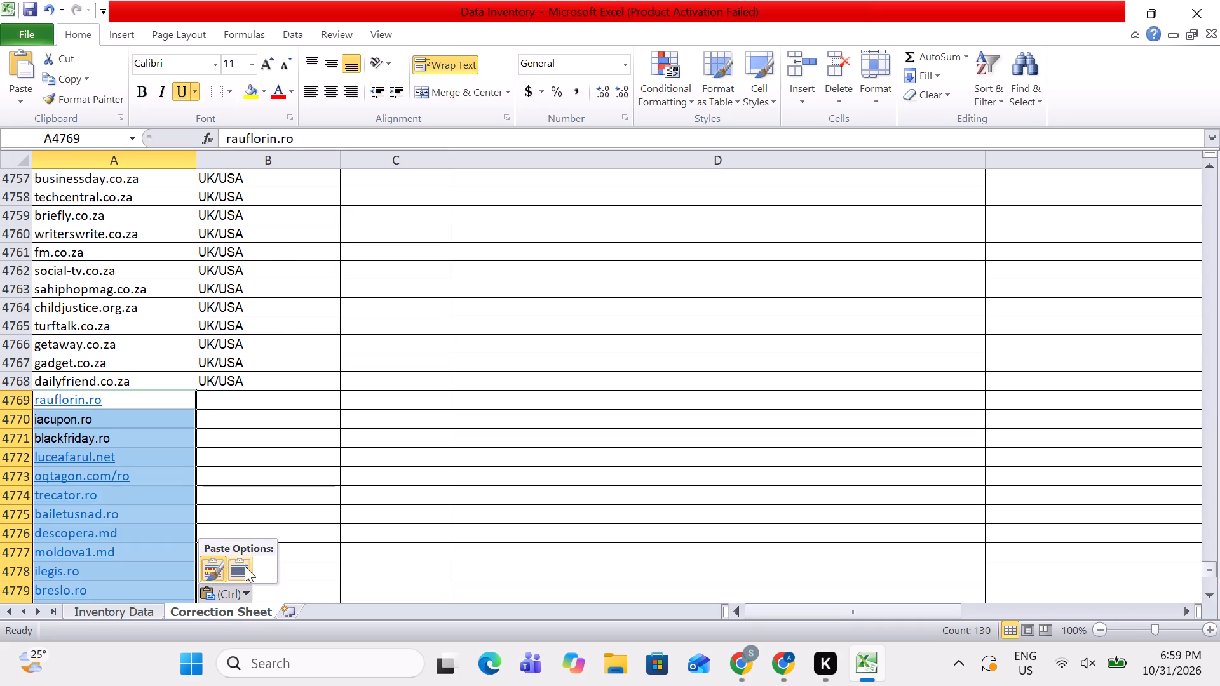
pyautogui.click(243, 568)
# Label every pasted Romania website with the market code RO in column B, ending at the first empty row below.
pyautogui.press('Right')
pyautogui.write('Ro')
pyautogui.press('BackSpace')
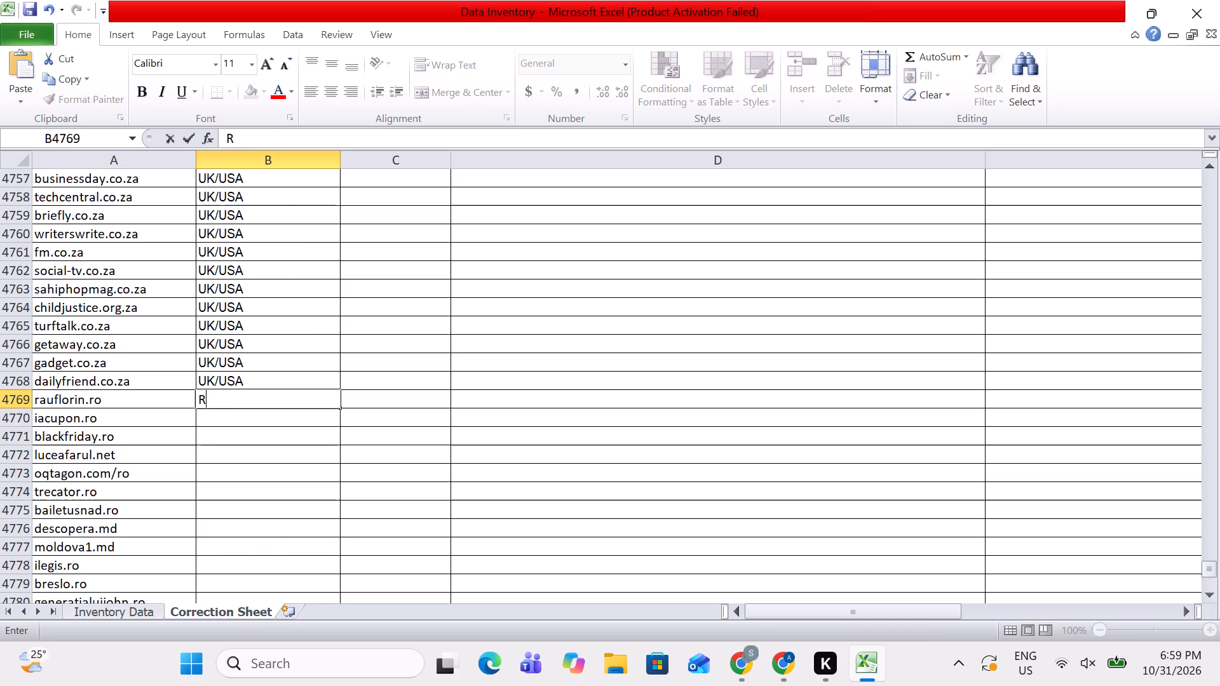
pyautogui.hotkey('shift', 'o')
pyautogui.press('Tab')
pyautogui.press('Left')
pyautogui.hotkey('ctrl', 'c')
pyautogui.press('Left')
pyautogui.hotkey('ctrl', 'Down')
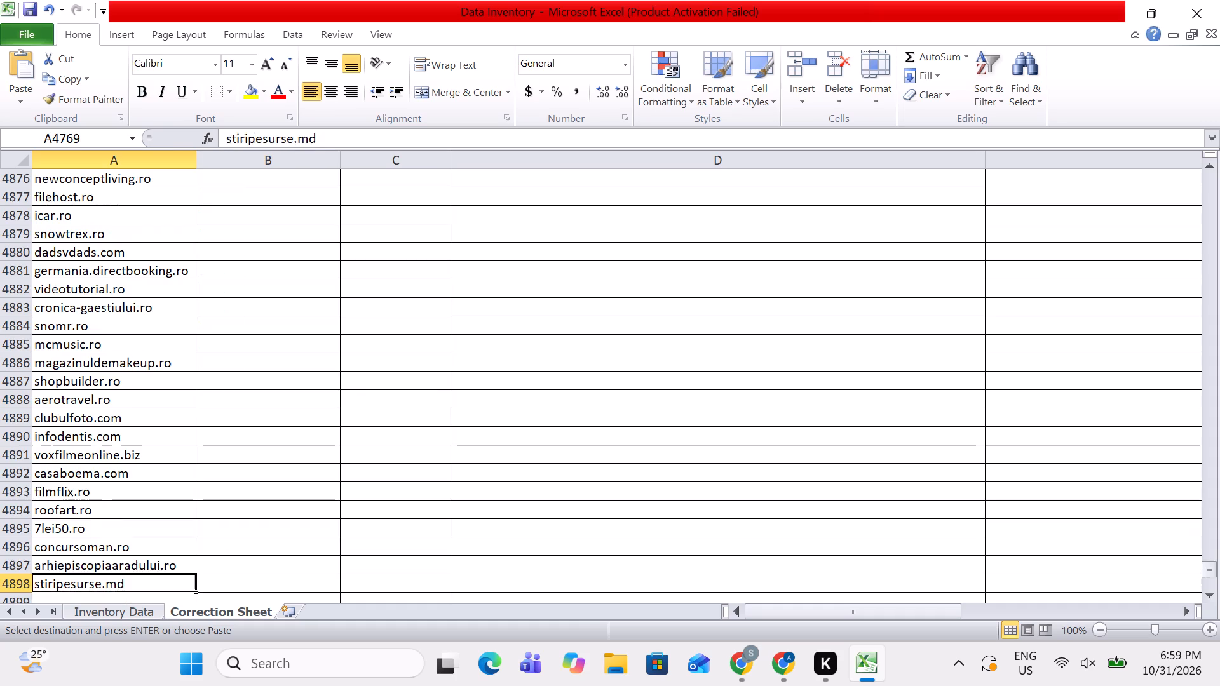
pyautogui.press('Right')
pyautogui.hotkey('ctrl', 'v')
pyautogui.hotkey('ctrl', 'shift', 'Up')
pyautogui.hotkey('shift', 'Down')
pyautogui.hotkey('ctrl', 'v')
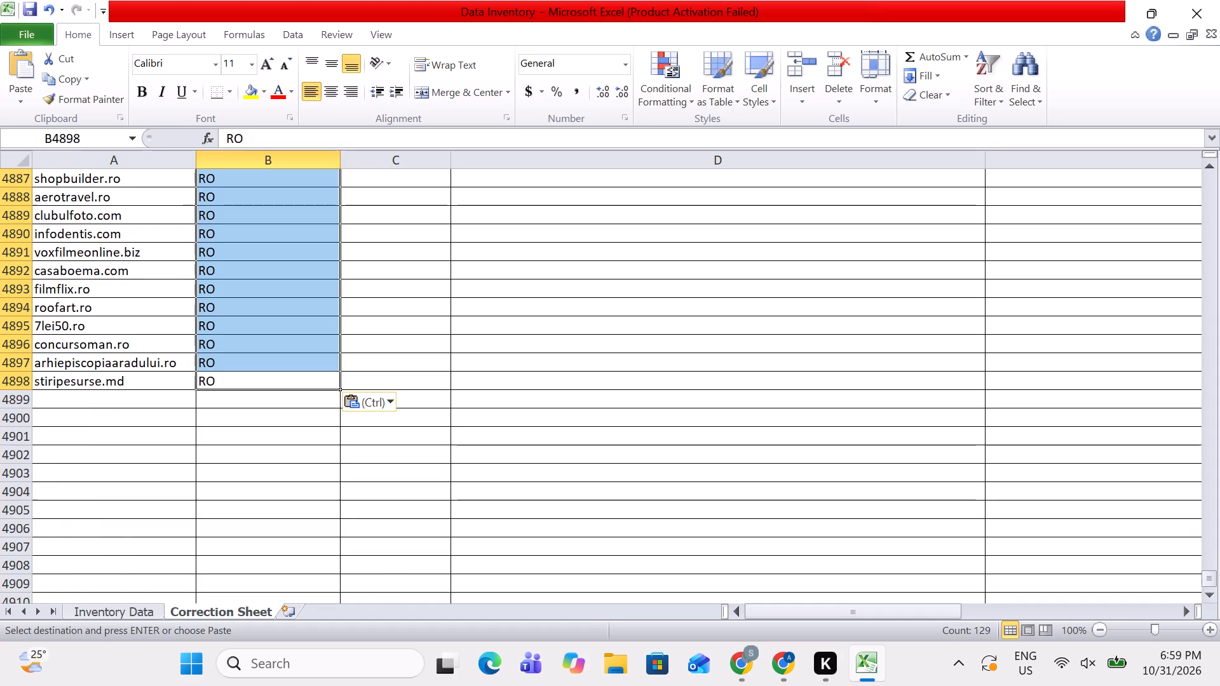
pyautogui.press('Down')
pyautogui.press('Left')
pyautogui.press('Left')
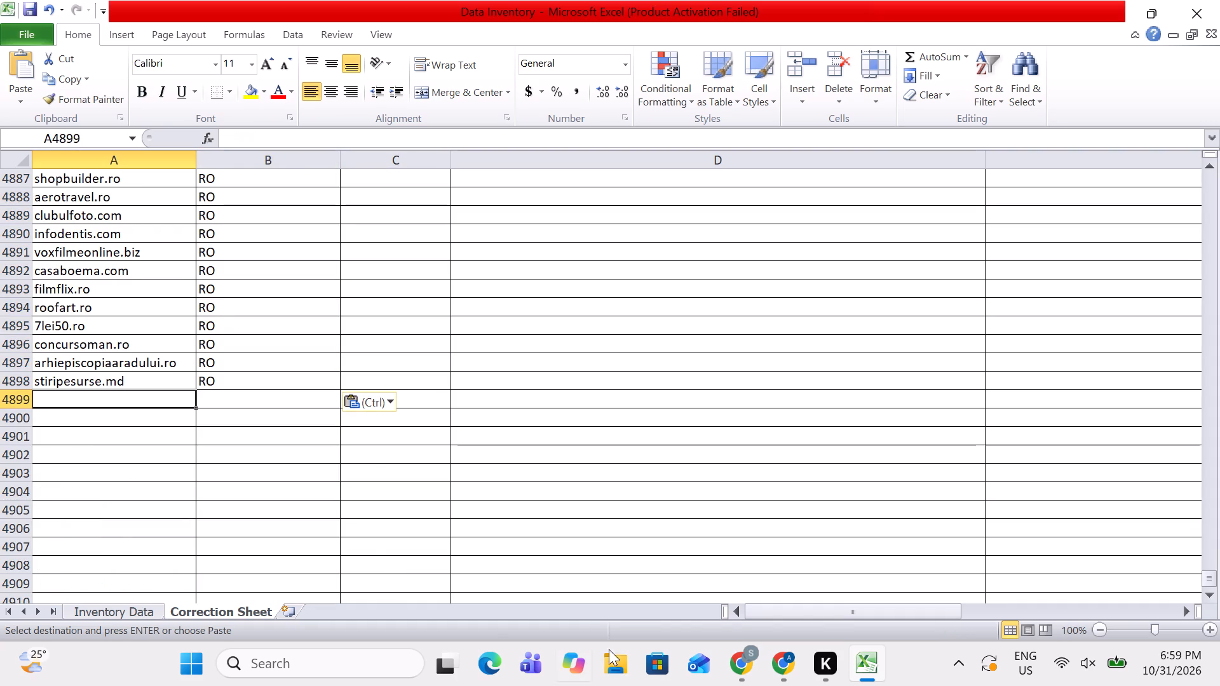
# Switch back to the Email - Master Sheet in Chrome and open the Italy sheet at its Websites column.
pyautogui.hotkey('alt', 'Tab')
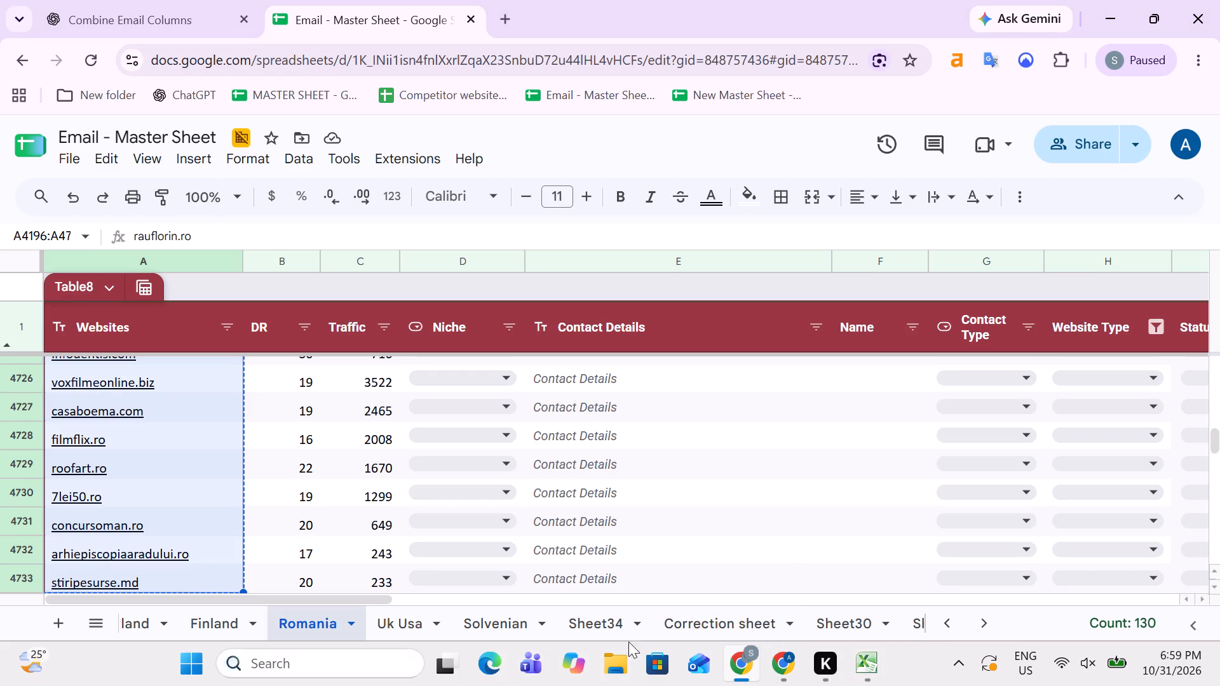
pyautogui.click(937, 621)
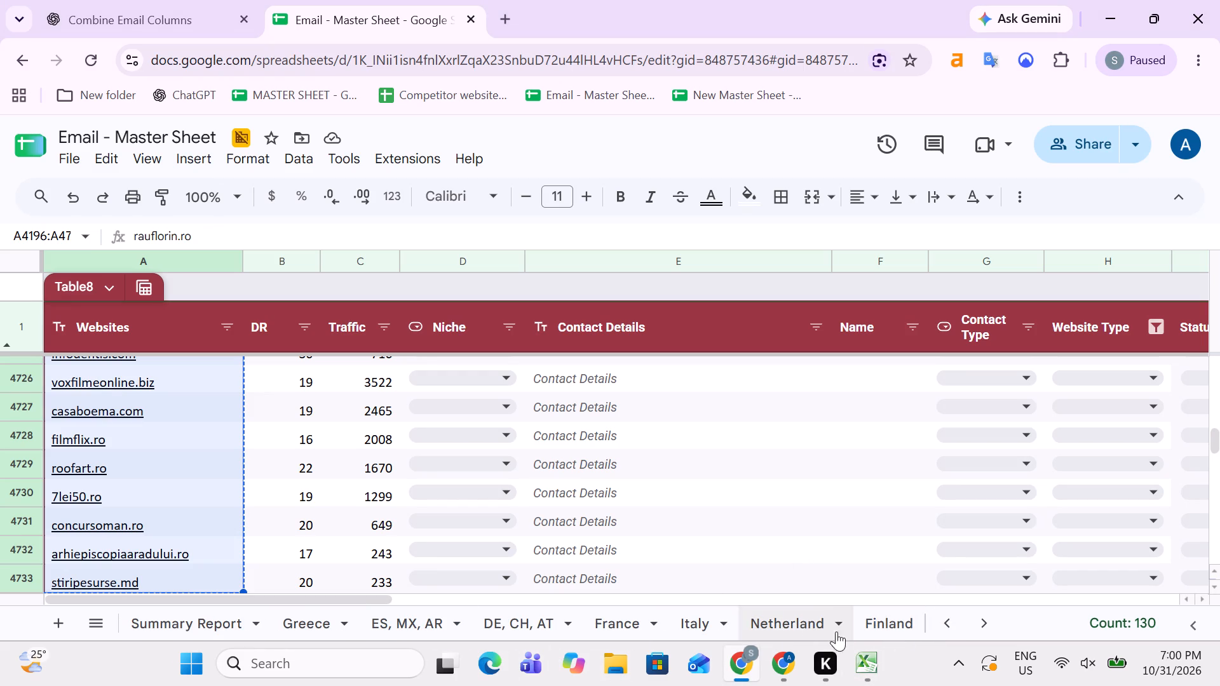
pyautogui.click(703, 629)
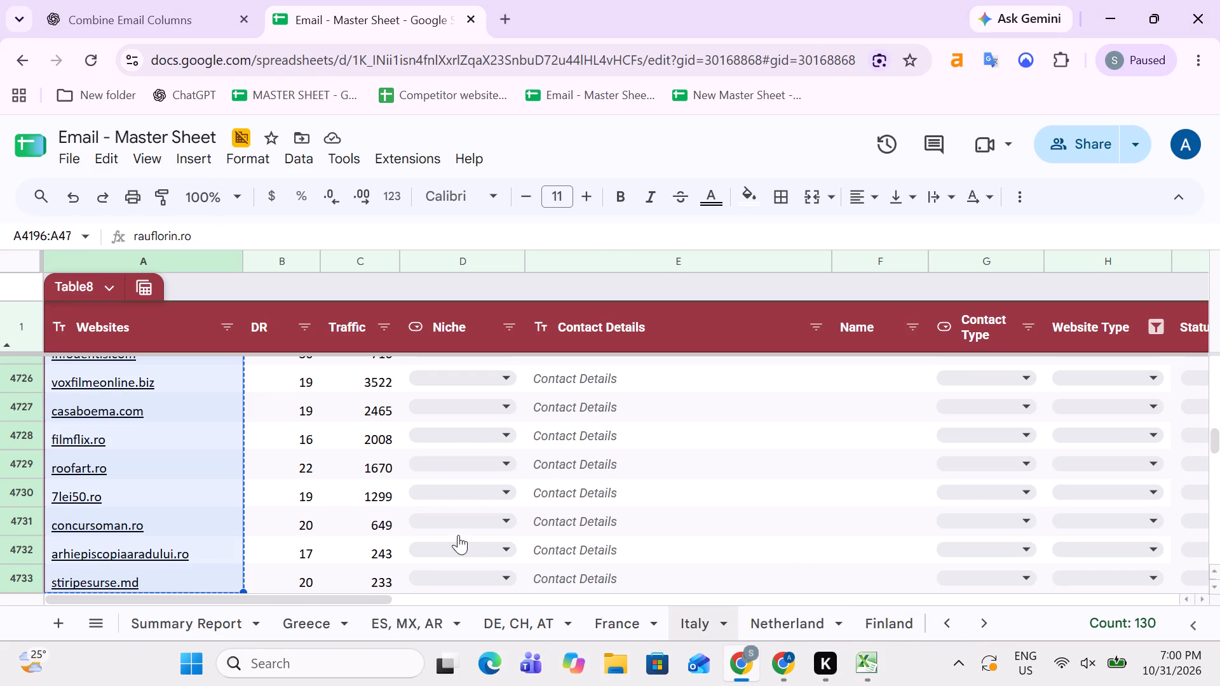
pyautogui.click(635, 469)
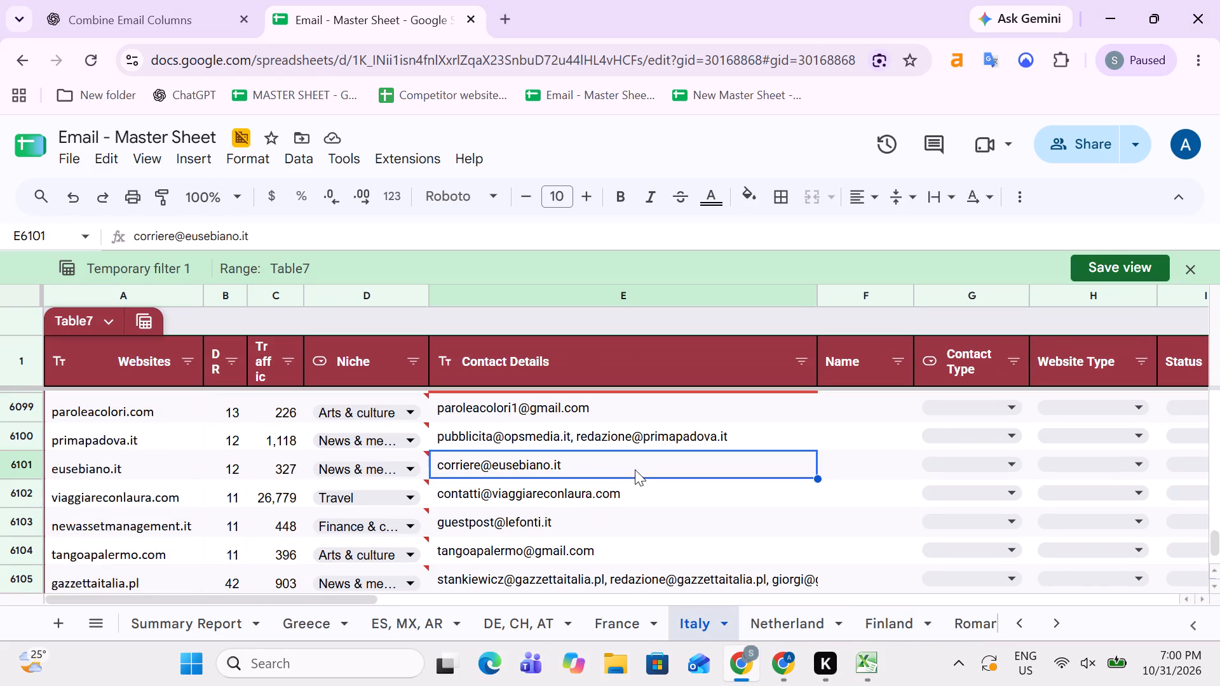
pyautogui.press('Right')
pyautogui.press('Left')
pyautogui.press('Left')
pyautogui.press('Left')
pyautogui.press('Left')
pyautogui.press('Left')
pyautogui.press('Left')
pyautogui.press('Left')
pyautogui.press('Left')
pyautogui.press('Left')
pyautogui.press('Left')
pyautogui.press('Up')
pyautogui.press('Up')
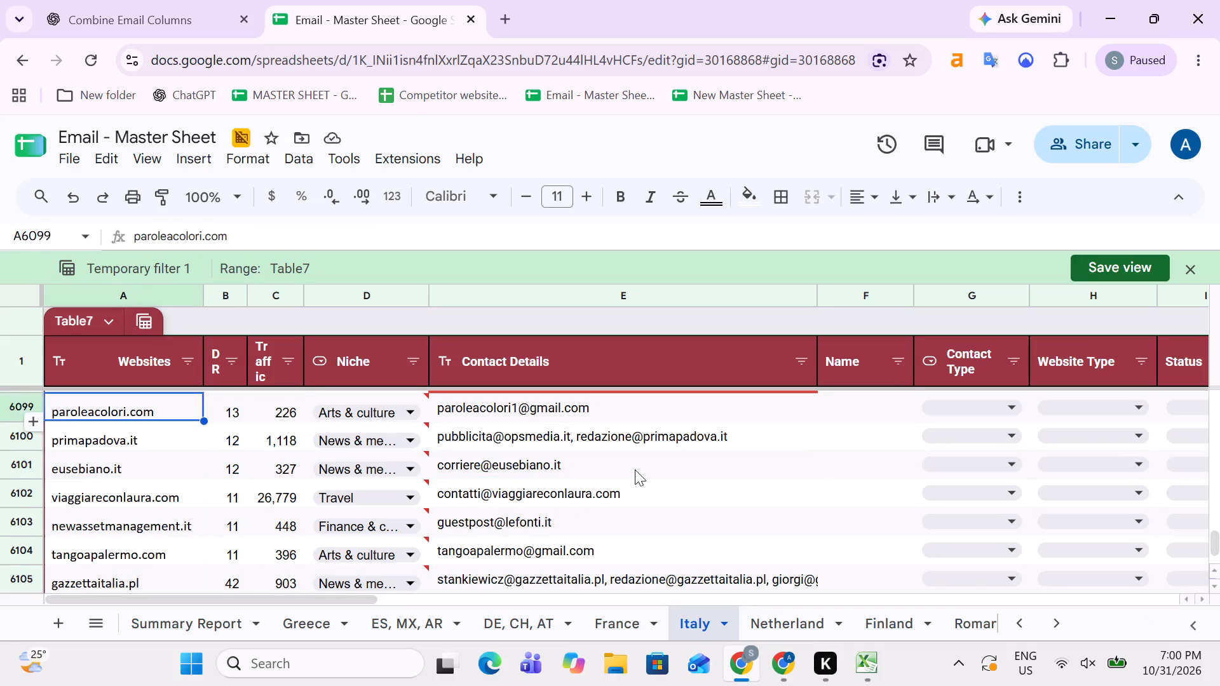
# Look through the lower rows of the Italy sheet and across its columns as far as Post date.
pyautogui.hotkey('ctrl', 'Up')
pyautogui.press('Down')
pyautogui.press('Up')
pyautogui.press('Up')
pyautogui.press('Up')
pyautogui.press('Up')
pyautogui.press('Up')
pyautogui.press('Up')
pyautogui.press('Up')
pyautogui.press('Up')
pyautogui.press('Up')
pyautogui.press('Up')
pyautogui.press('Up')
pyautogui.press('Up')
pyautogui.press('Up')
pyautogui.press('Up')
pyautogui.press('Up')
pyautogui.press('Up')
pyautogui.press('Up')
pyautogui.press('Up')
pyautogui.press('Up')
pyautogui.press('Up')
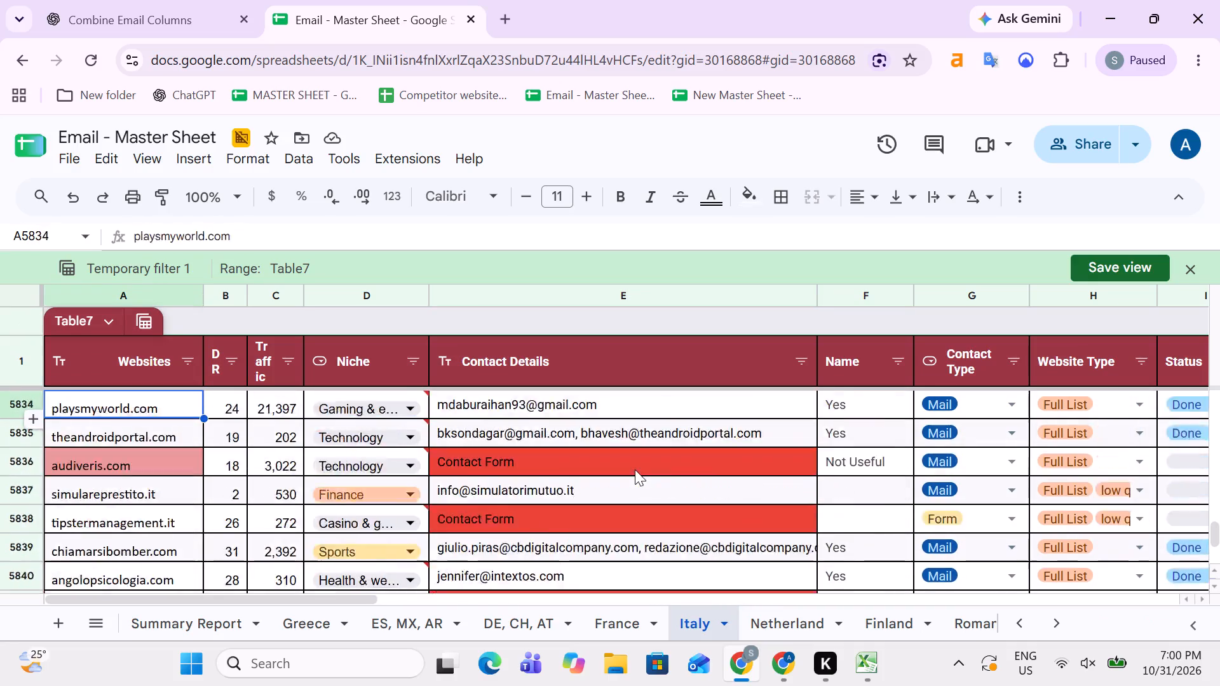
pyautogui.press('Down')
pyautogui.press('Right')
pyautogui.press('Right')
pyautogui.press('Right')
pyautogui.press('Right')
pyautogui.press('Right')
pyautogui.press('Right')
pyautogui.press('Right')
pyautogui.press('Right')
pyautogui.press('Right')
pyautogui.press('Right')
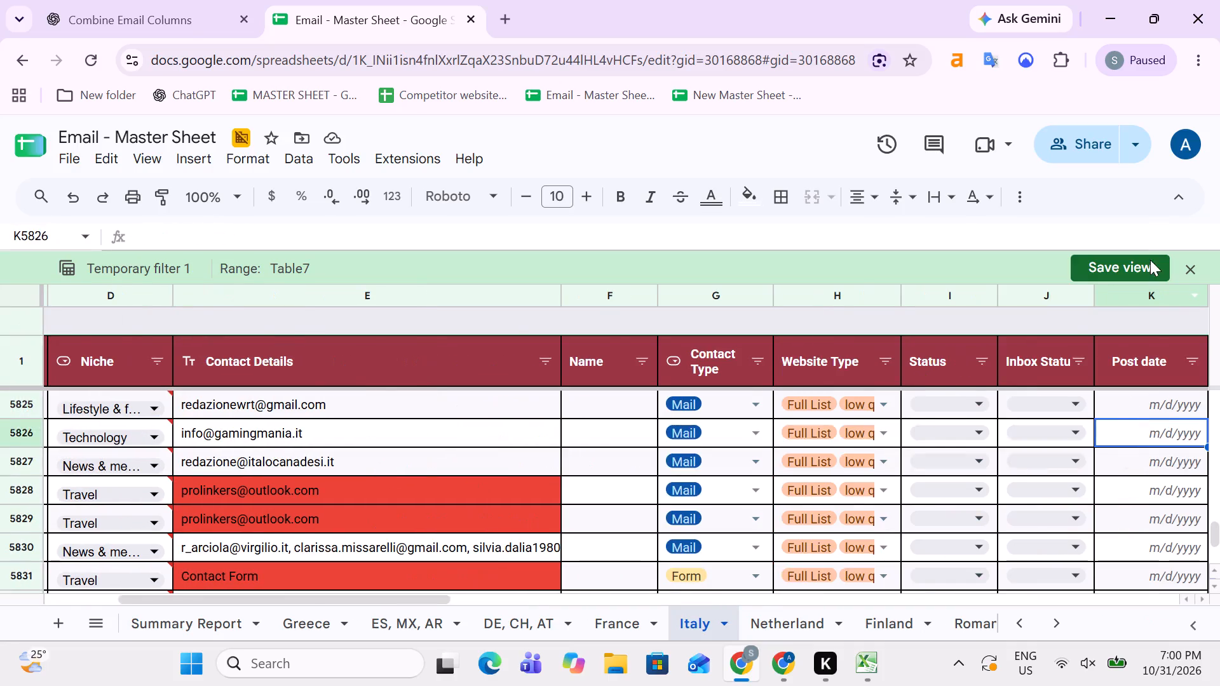
# Close the Italy sheet's temporary filter view without saving it.
pyautogui.click(1189, 272)
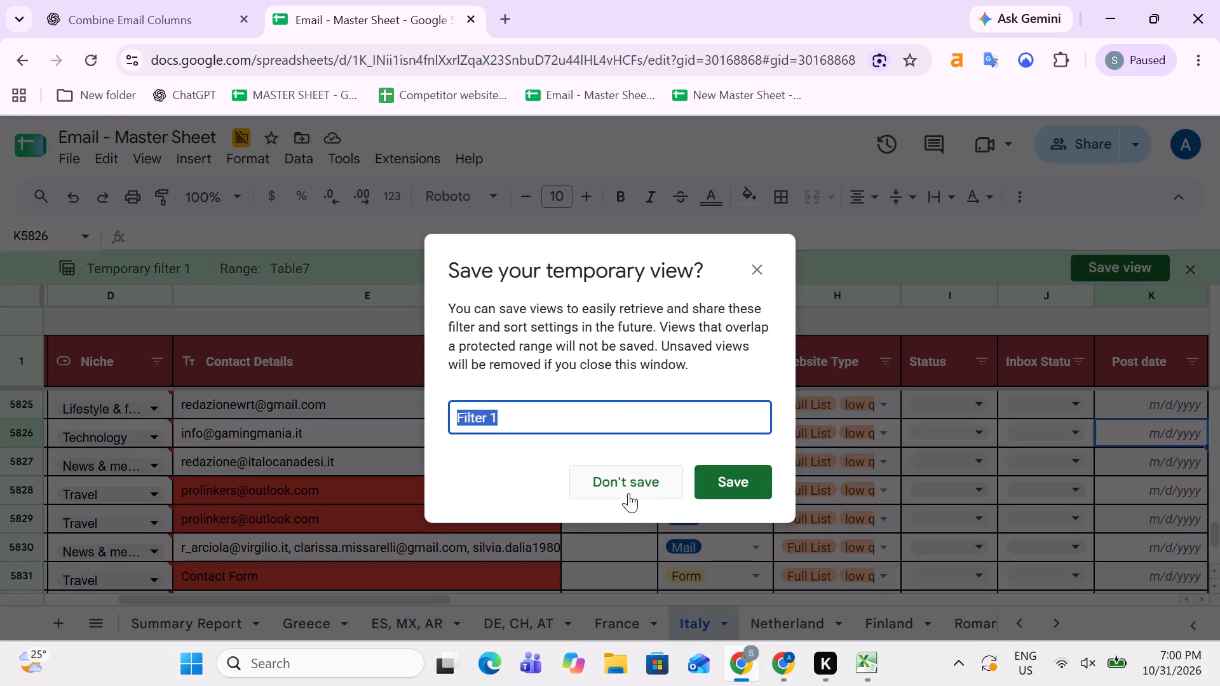
pyautogui.click(628, 492)
# Remove the existing filters from the Italy sheet's table.
pyautogui.scroll(-5, 946, 433)
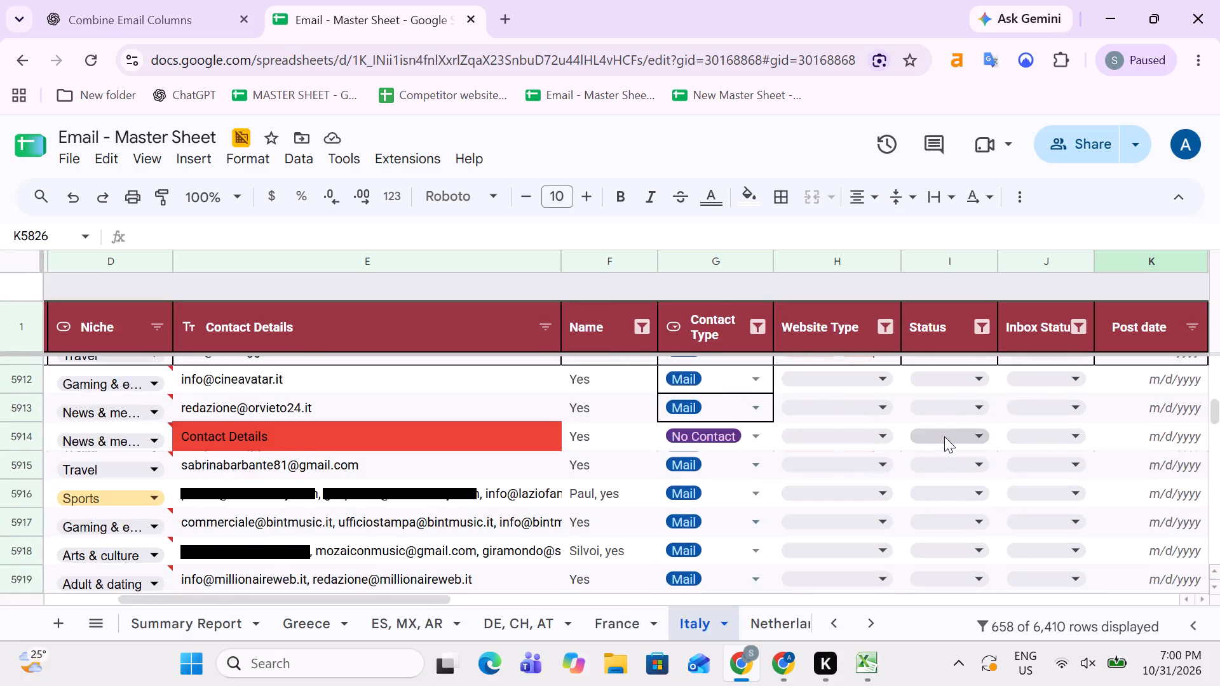
pyautogui.scroll(2, 947, 438)
pyautogui.click(1018, 206)
pyautogui.click(956, 226)
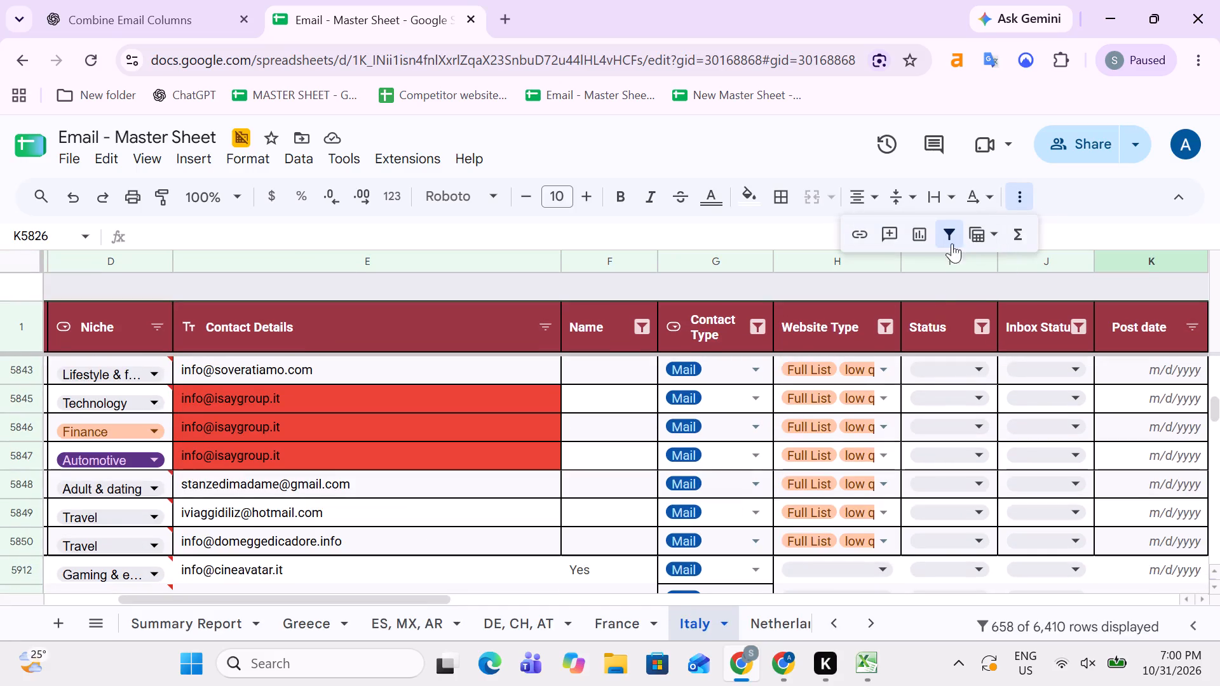
# Filter the Italy sheet's Status column to show only (Blanks) and Mail has to done again.
pyautogui.click(501, 443)
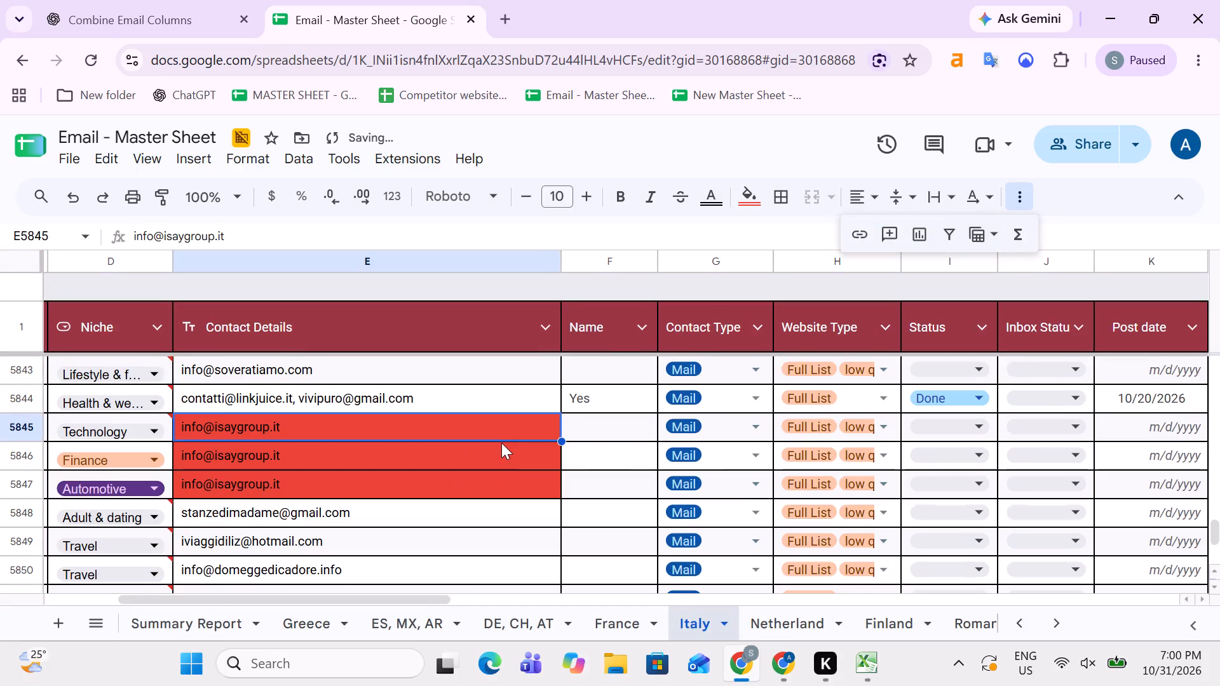
pyautogui.press('Right')
pyautogui.press('Right')
pyautogui.press('Right')
pyautogui.press('Right')
pyautogui.press('Right')
pyautogui.press('Right')
pyautogui.press('Right')
pyautogui.press('Right')
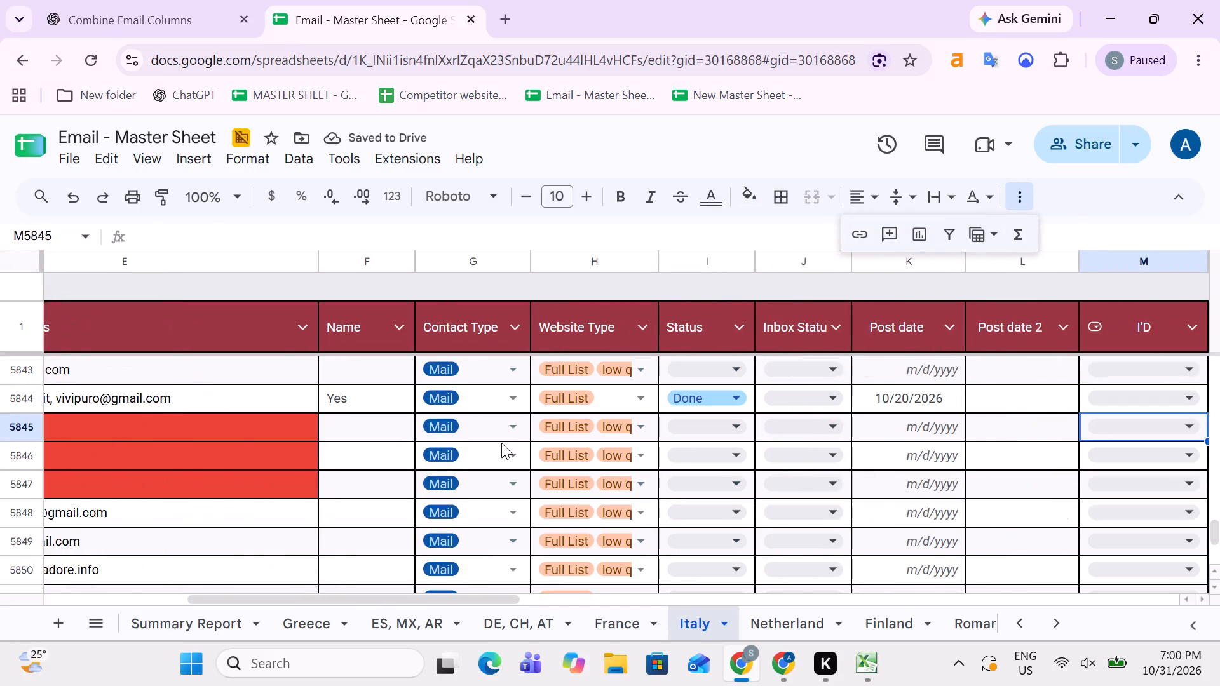
pyautogui.press('Left')
pyautogui.press('Left')
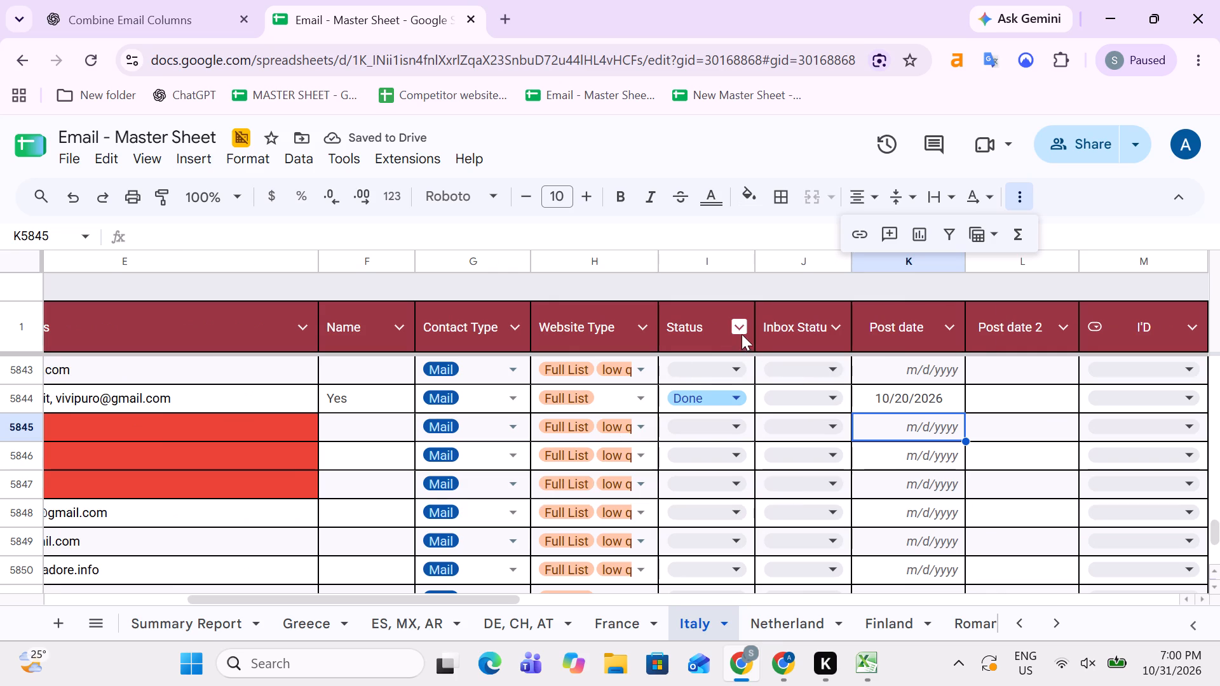
pyautogui.click(737, 326)
pyautogui.click(772, 434)
pyautogui.scroll(-4, 609, 465)
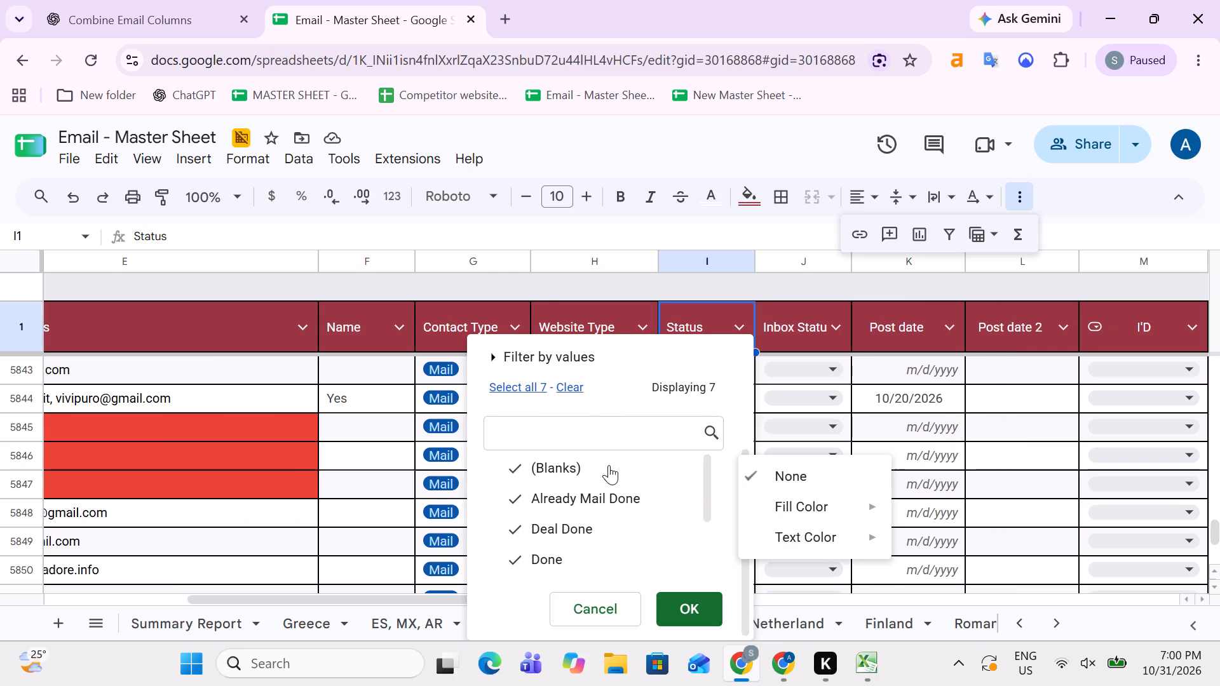
pyautogui.click(568, 383)
pyautogui.click(568, 466)
pyautogui.scroll(-2, 595, 534)
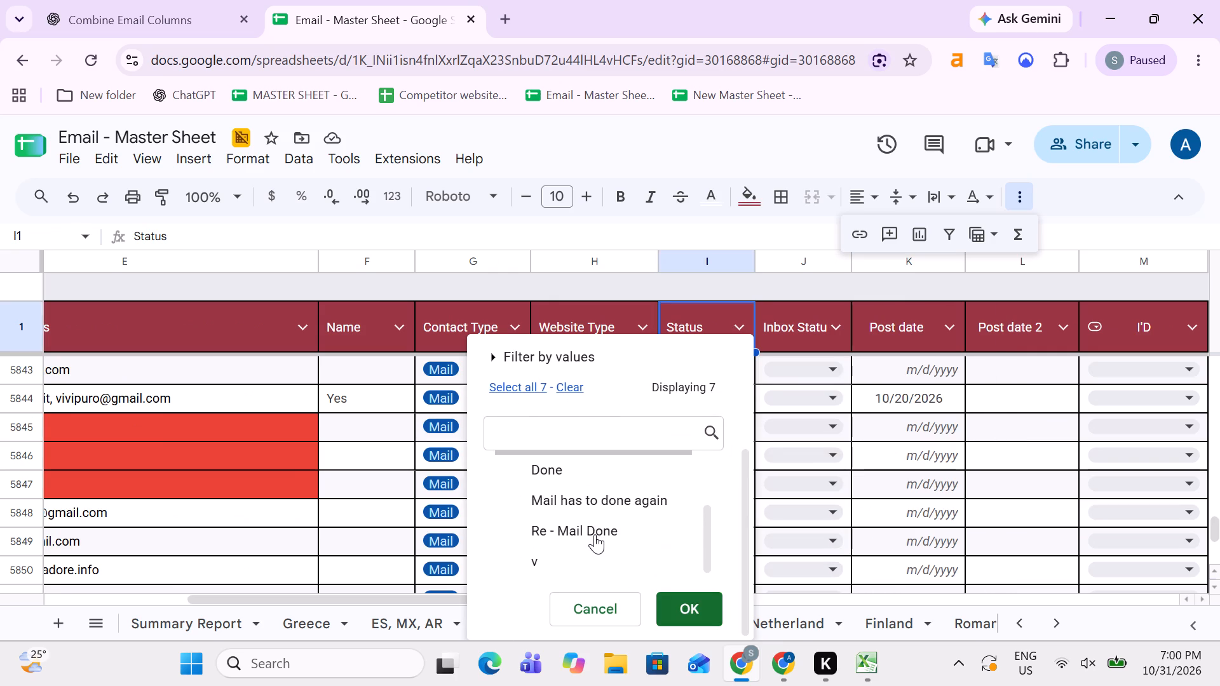
pyautogui.click(588, 505)
pyautogui.scroll(1, 604, 517)
pyautogui.scroll(-3, 604, 517)
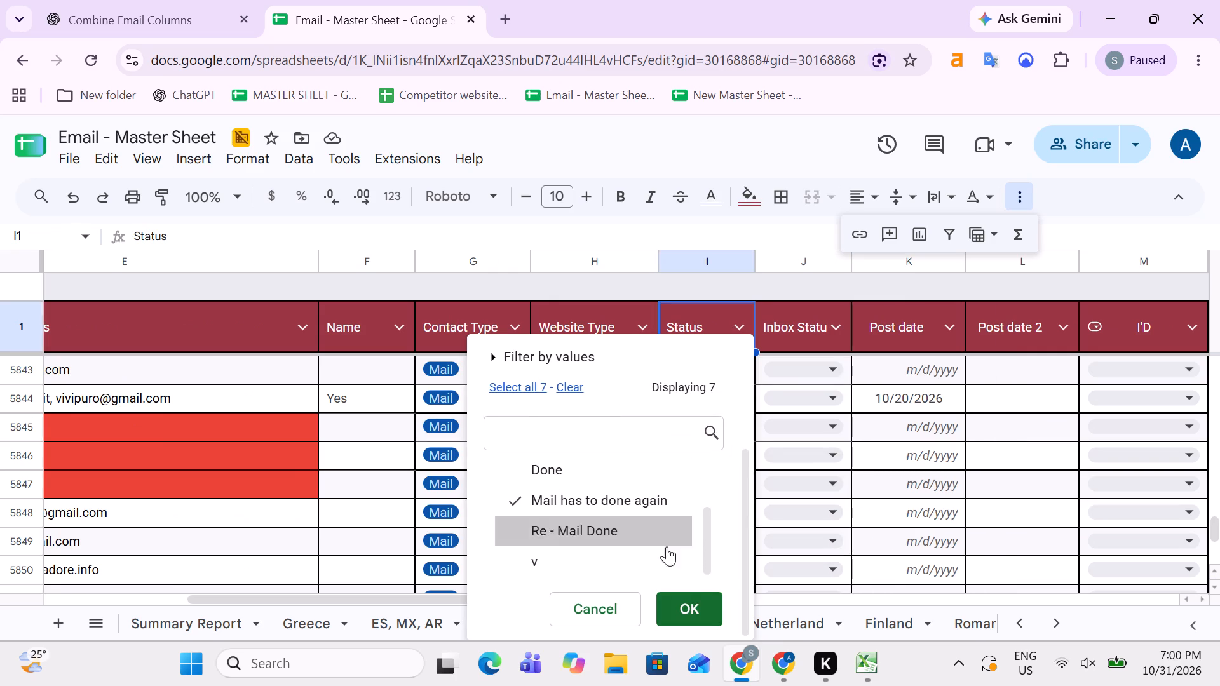
pyautogui.click(710, 603)
# Examine the first filtered Italy rows at the top of the table, from the Status area across to Websites.
pyautogui.scroll(3, 679, 535)
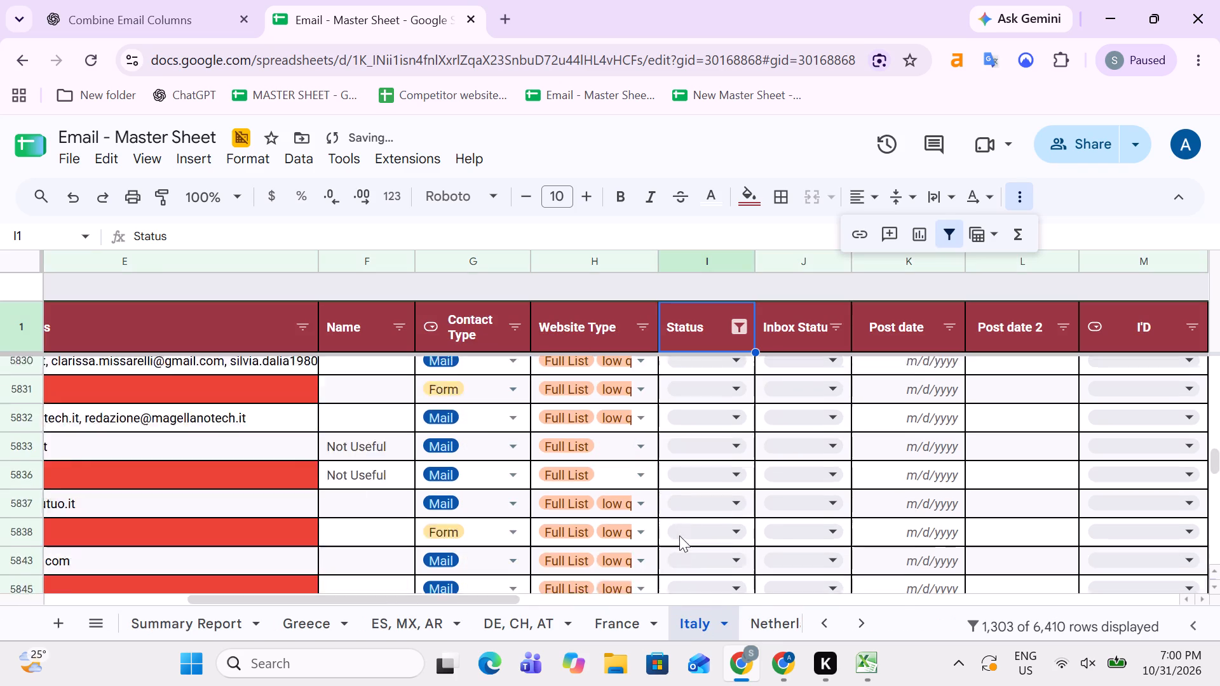
pyautogui.scroll(2, 679, 535)
pyautogui.scroll(6, 726, 494)
pyautogui.press('Down')
pyautogui.press('Up')
pyautogui.press('Up')
pyautogui.press('Down')
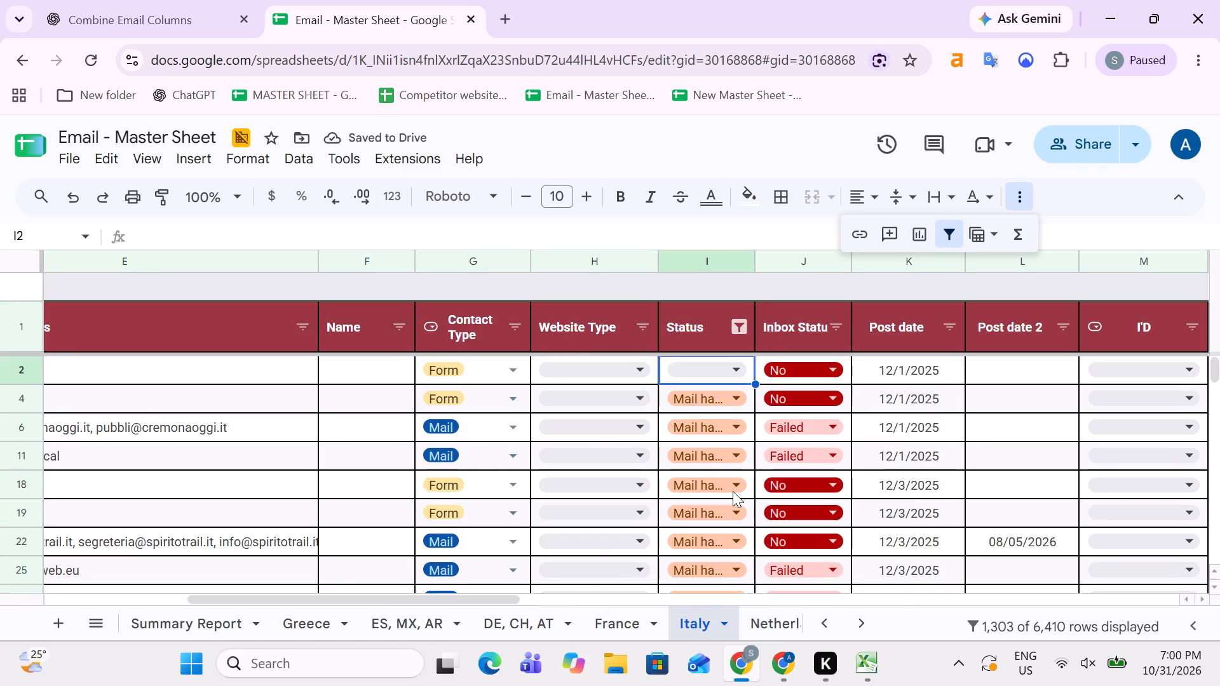
pyautogui.press('Up')
pyautogui.press('Down')
pyautogui.press('Right')
pyautogui.press('Right')
pyautogui.press('Left')
pyautogui.press('Left')
pyautogui.press('Left')
pyautogui.press('Left')
pyautogui.press('Left')
pyautogui.press('Left')
pyautogui.press('Left')
pyautogui.press('Left')
pyautogui.press('Left')
pyautogui.press('Left')
pyautogui.press('Left')
pyautogui.press('Left')
pyautogui.press('Left')
pyautogui.press('Left')
pyautogui.press('Left')
pyautogui.press('Left')
pyautogui.press('Left')
pyautogui.press('Left')
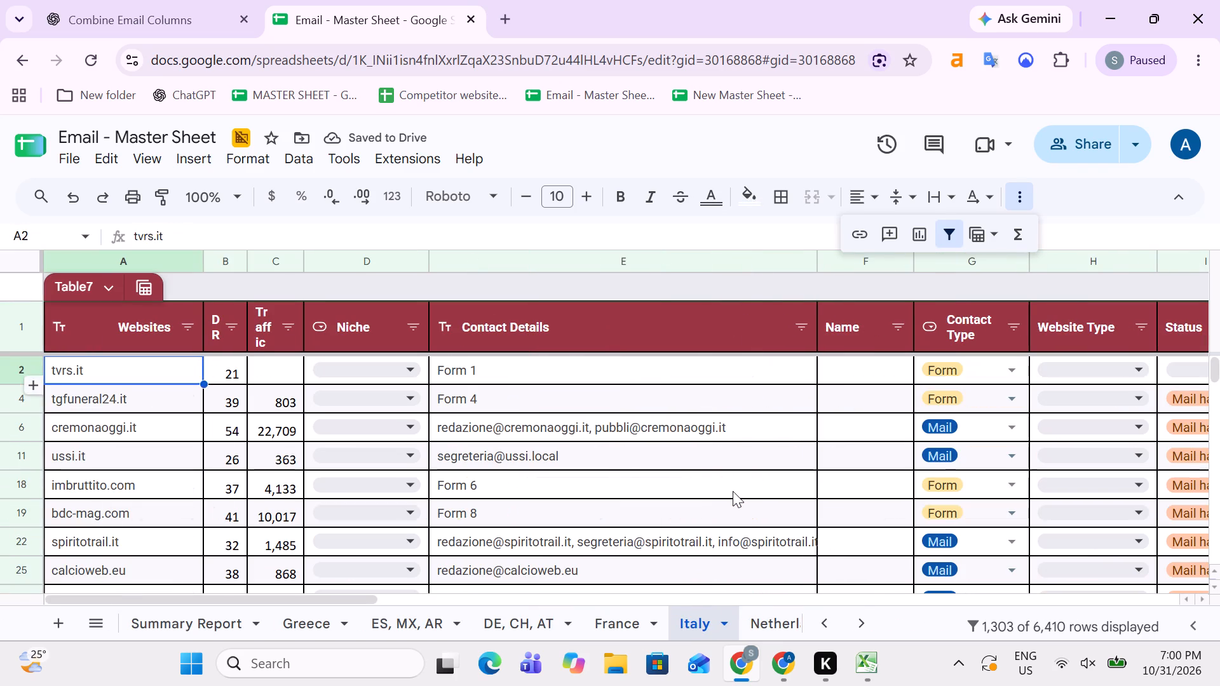
# Filter the Italy sheet's Website Type column to show only (Blanks), Full List and Unique.
pyautogui.press('Right')
pyautogui.press('Right')
pyautogui.press('Right')
pyautogui.press('Right')
pyautogui.press('Right')
pyautogui.press('Right')
pyautogui.press('Right')
pyautogui.press('Right')
pyautogui.press('Left')
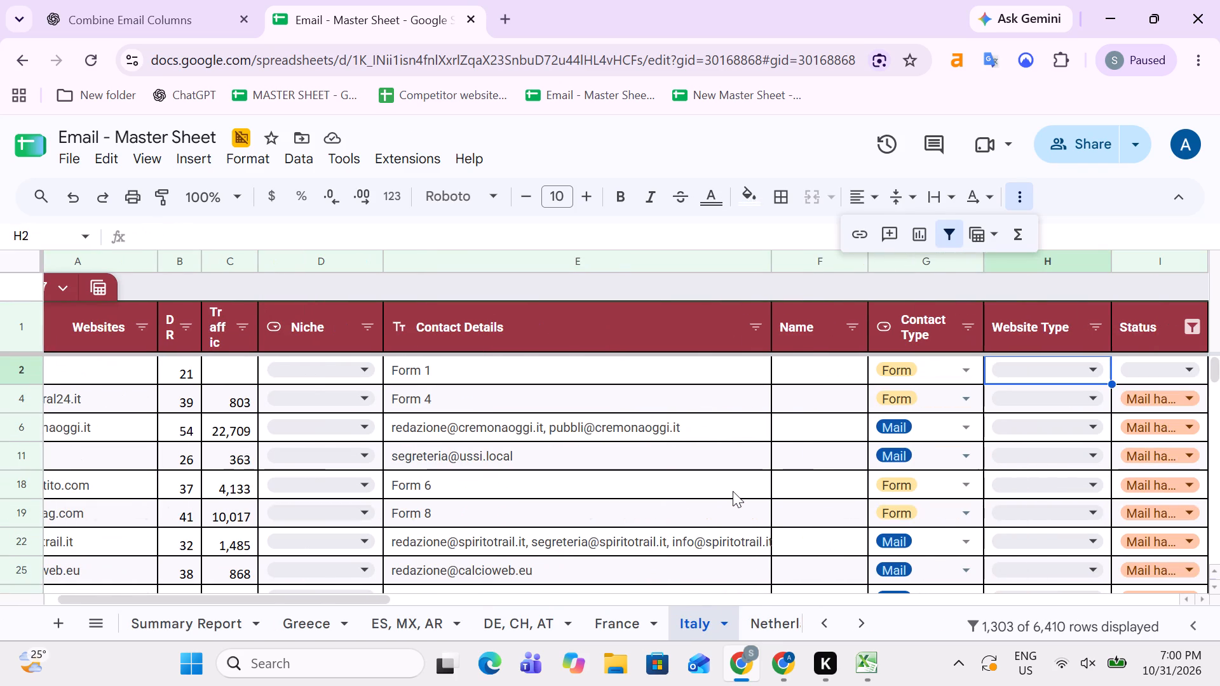
pyautogui.click(1100, 324)
pyautogui.scroll(-5, 1000, 445)
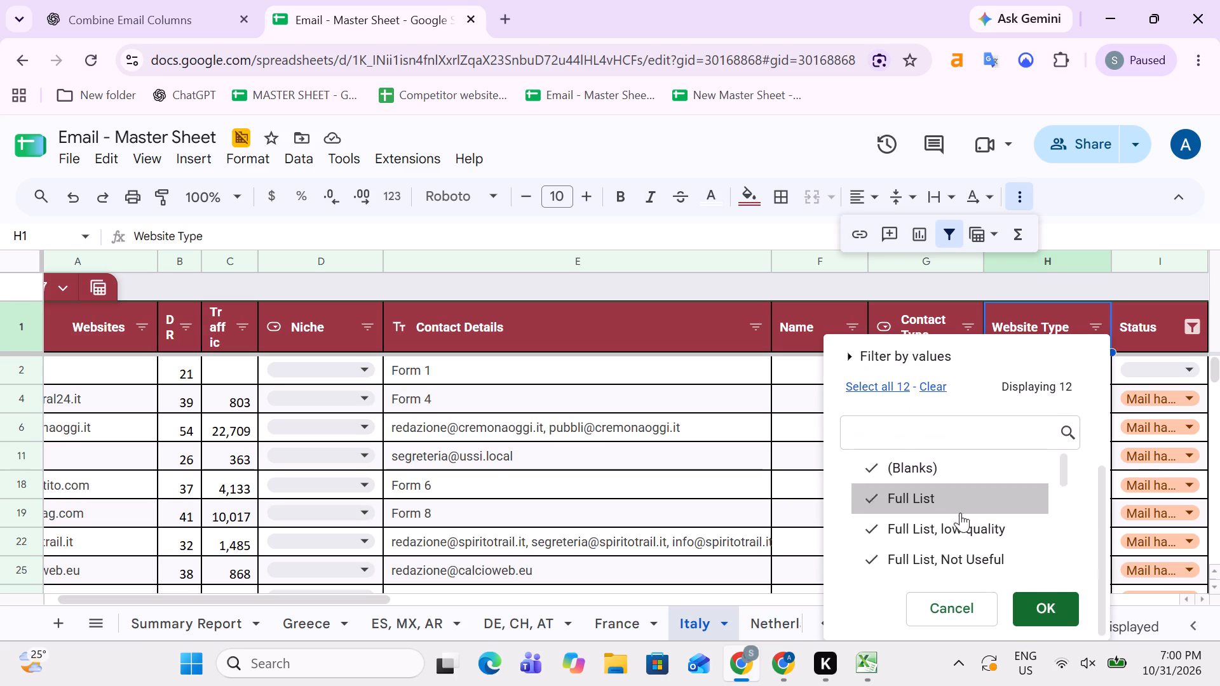
pyautogui.scroll(-2, 959, 515)
pyautogui.scroll(2, 941, 447)
pyautogui.scroll(-3, 953, 502)
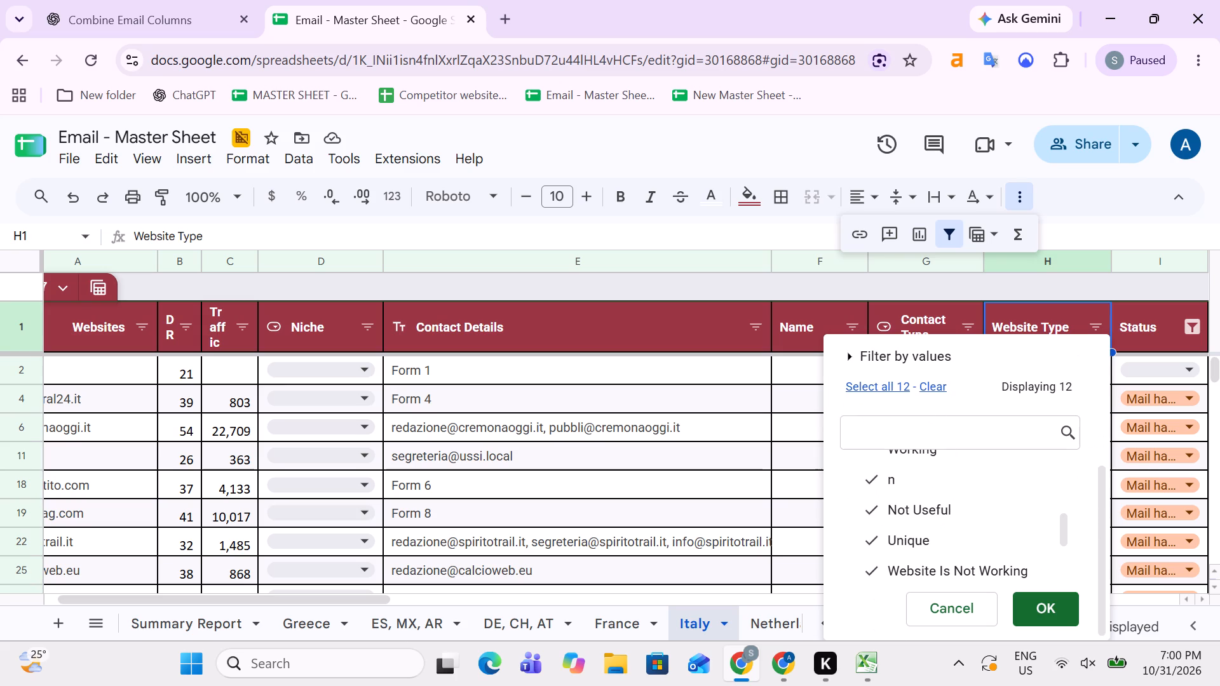
pyautogui.click(935, 386)
pyautogui.scroll(3, 948, 504)
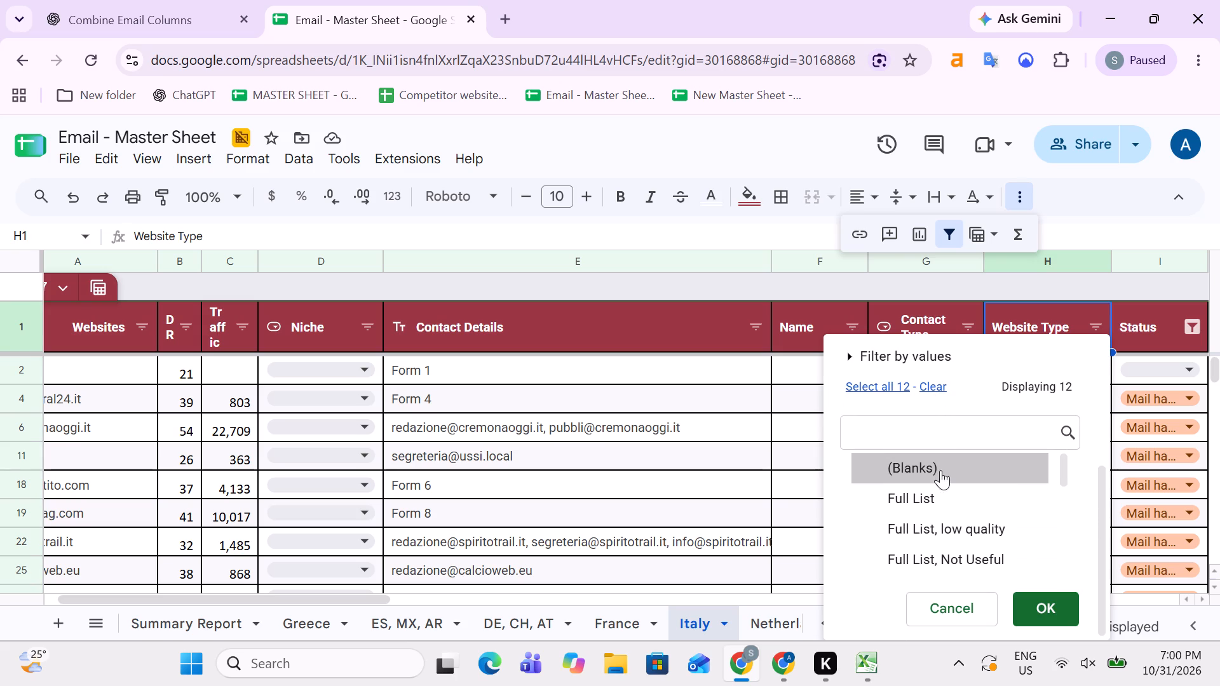
pyautogui.click(936, 471)
pyautogui.click(928, 509)
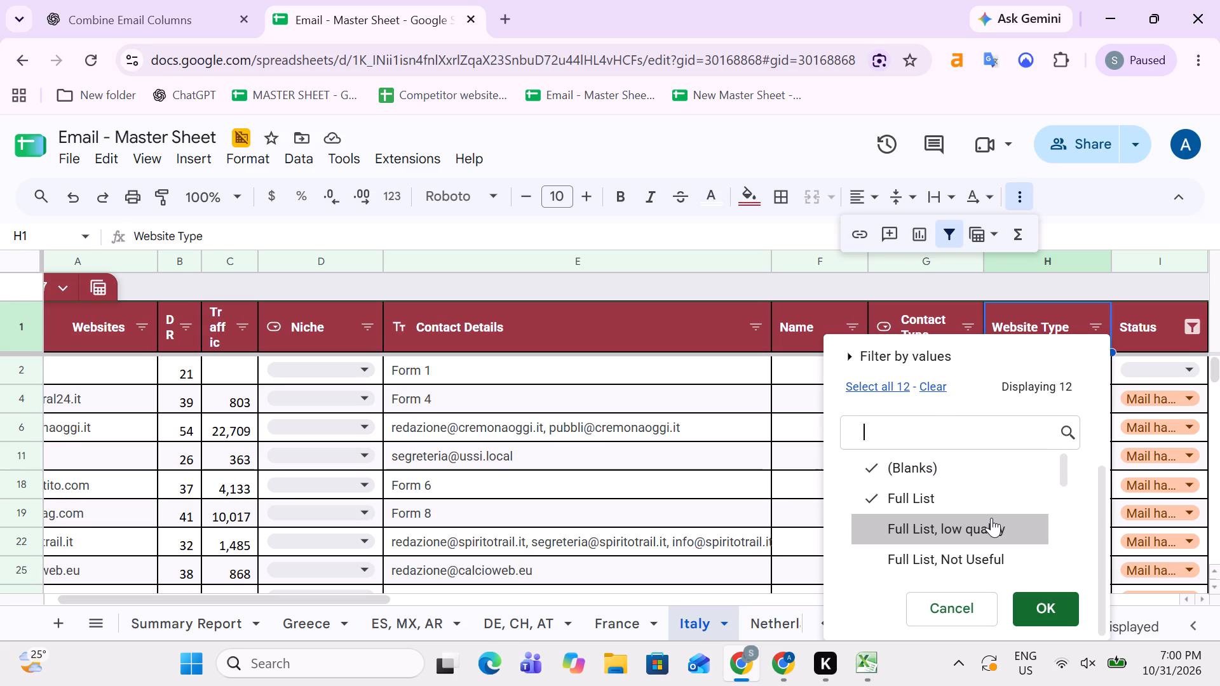
pyautogui.scroll(-2, 991, 518)
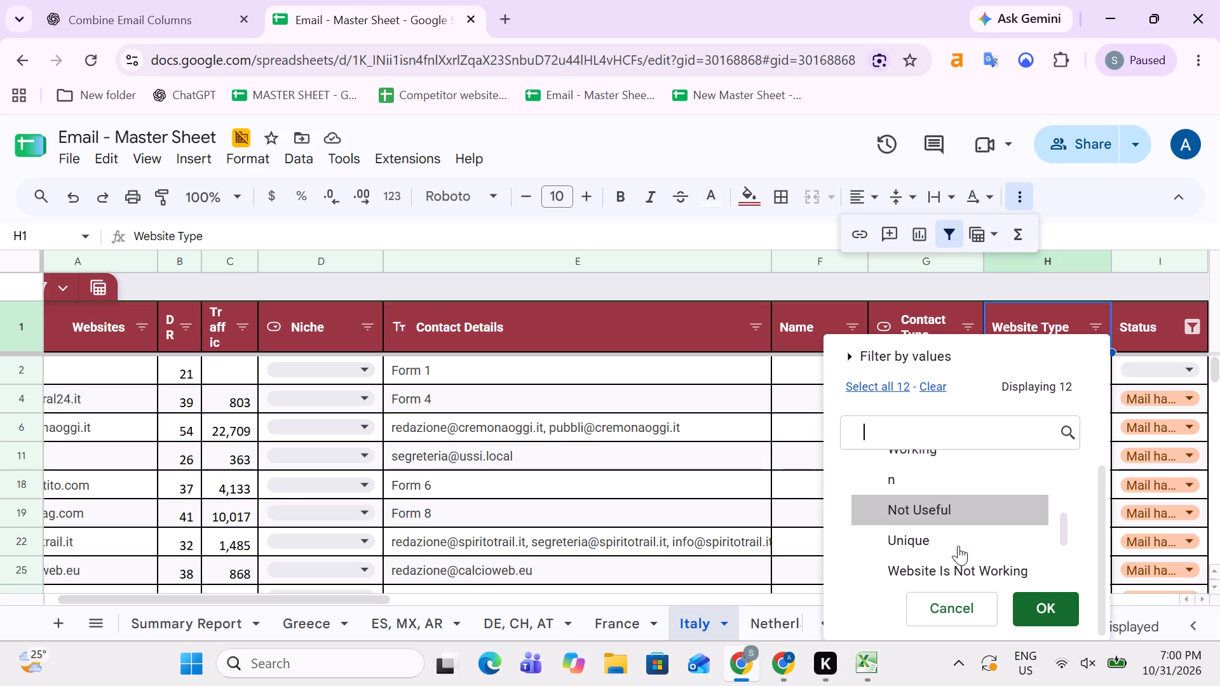
pyautogui.click(932, 537)
pyautogui.scroll(-1, 963, 531)
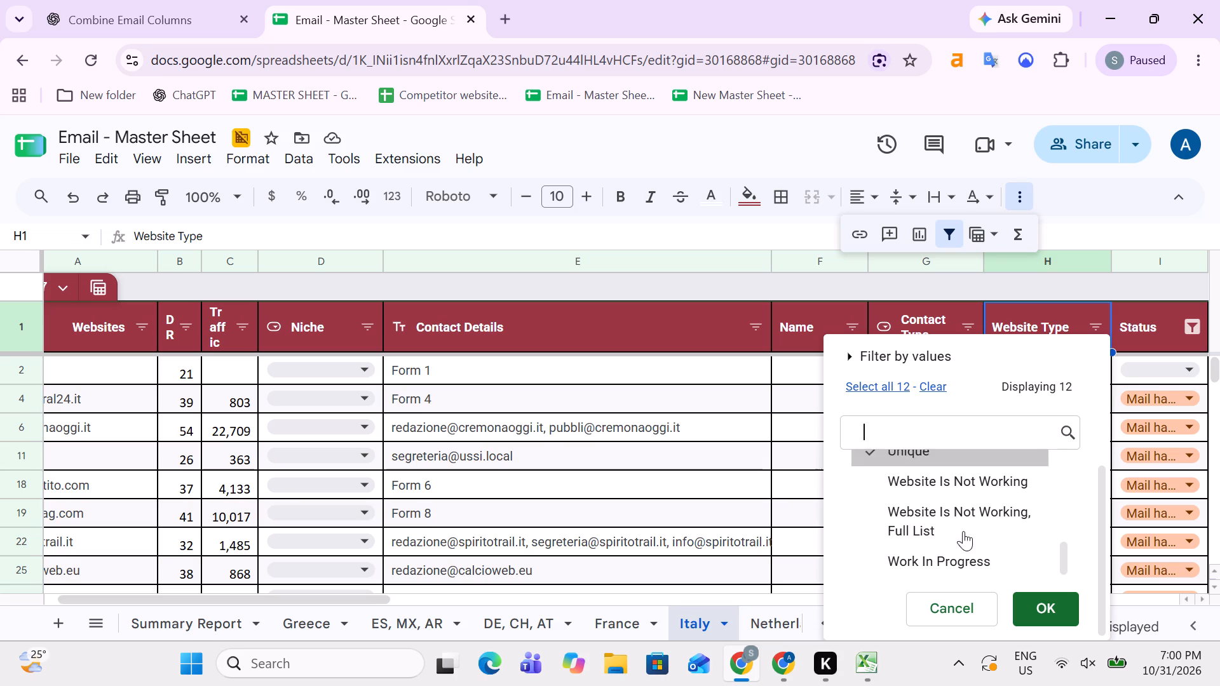
pyautogui.scroll(-2, 970, 535)
pyautogui.click(1038, 602)
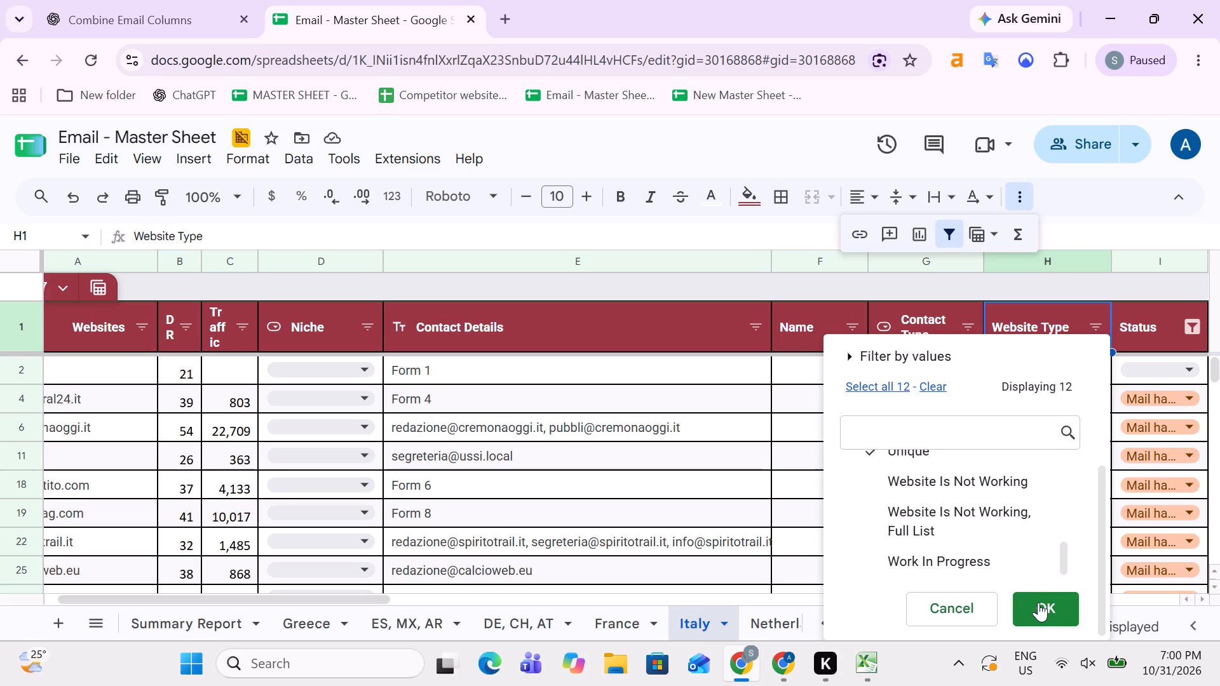
# Examine the first filtered Italy row across its columns, from Websites through Contact Type, Website Type and Status.
pyautogui.press('Down')
pyautogui.press('Up')
pyautogui.press('Down')
pyautogui.press('Left')
pyautogui.press('Left')
pyautogui.press('Left')
pyautogui.press('Left')
pyautogui.press('Left')
pyautogui.press('Left')
pyautogui.press('Left')
pyautogui.press('Left')
pyautogui.press('Left')
pyautogui.press('Left')
pyautogui.press('Left')
pyautogui.press('Left')
pyautogui.press('Left')
pyautogui.press('Left')
pyautogui.press('Left')
pyautogui.press('Left')
pyautogui.press('Left')
pyautogui.press('Left')
pyautogui.press('Left')
pyautogui.press('Left')
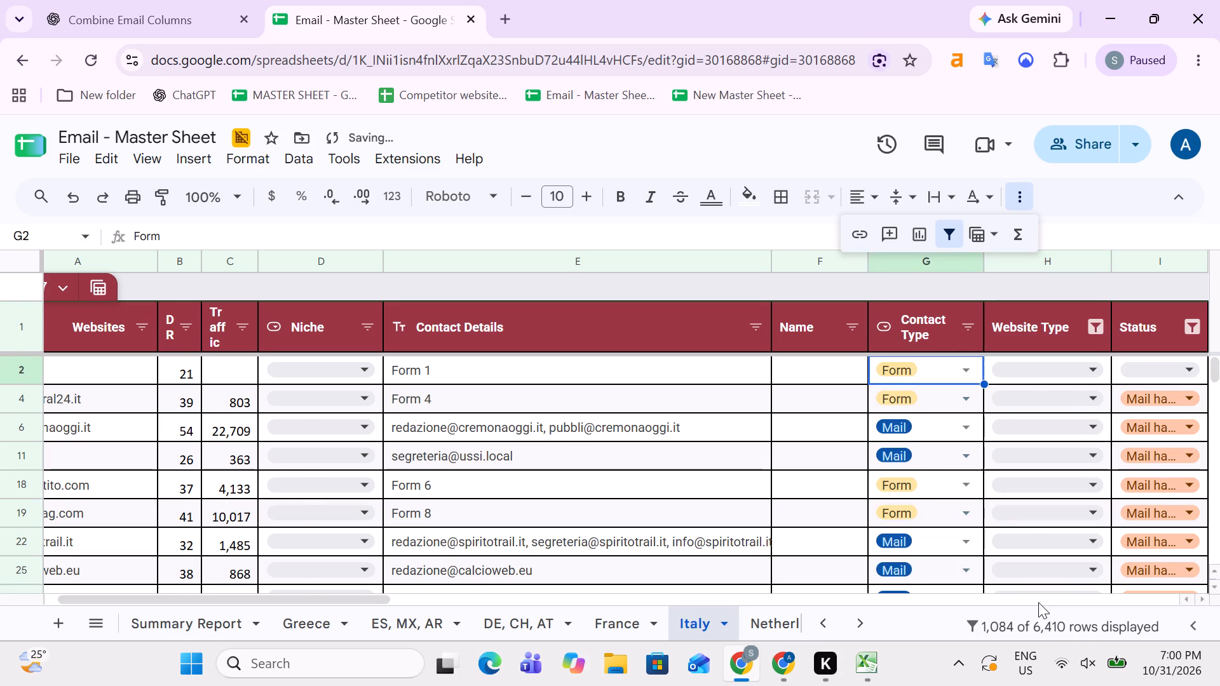
pyautogui.press('Up')
pyautogui.press('Down')
pyautogui.press('Right')
pyautogui.press('Right')
pyautogui.press('Right')
pyautogui.press('Right')
pyautogui.press('Right')
pyautogui.press('Right')
pyautogui.press('Right')
pyautogui.press('Right')
pyautogui.press('Right')
pyautogui.press('Right')
pyautogui.press('Right')
pyautogui.press('Right')
pyautogui.press('Right')
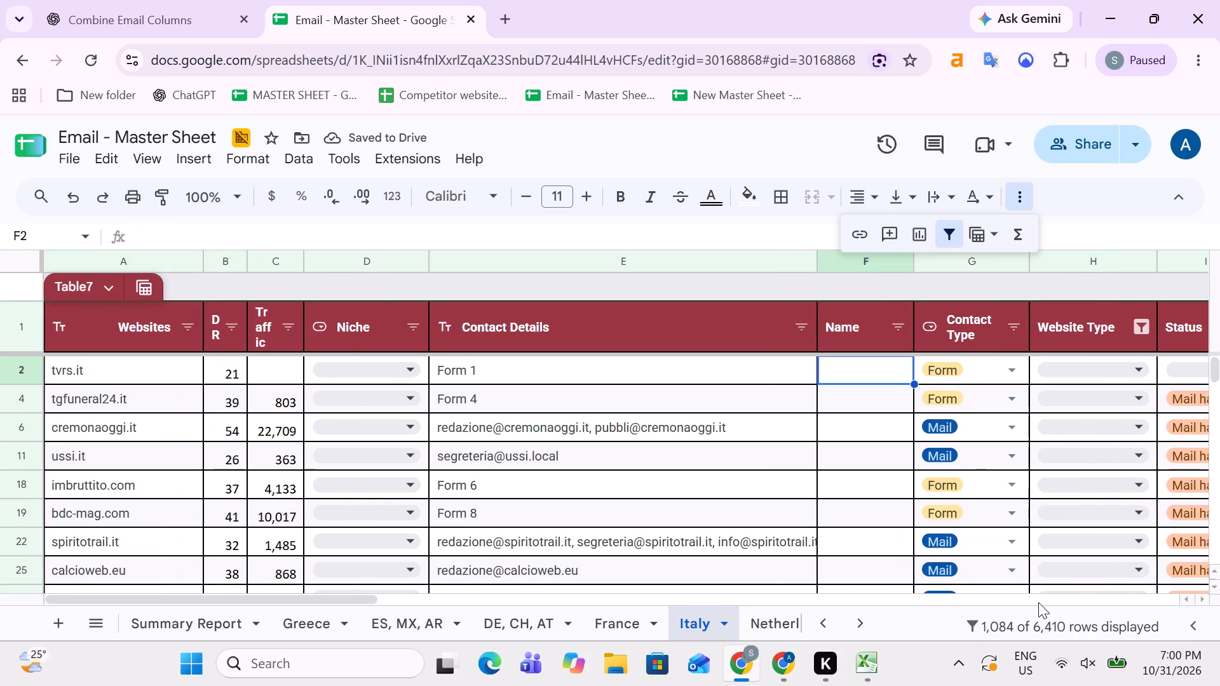
pyautogui.press('Left')
pyautogui.press('Left')
pyautogui.press('Left')
pyautogui.press('Left')
pyautogui.press('Left')
# Examine filtered Italy rows further down the table, checking their Status, website and contact details.
pyautogui.press('Down')
pyautogui.press('Down')
pyautogui.press('Down')
pyautogui.press('Down')
pyautogui.press('Down')
pyautogui.press('Down')
pyautogui.press('Down')
pyautogui.press('Down')
pyautogui.press('Down')
pyautogui.press('Down')
pyautogui.press('Down')
pyautogui.press('Down')
pyautogui.press('Down')
pyautogui.press('Down')
pyautogui.press('Down')
pyautogui.press('Down')
pyautogui.press('Down')
pyautogui.press('Down')
pyautogui.press('Down')
pyautogui.press('Down')
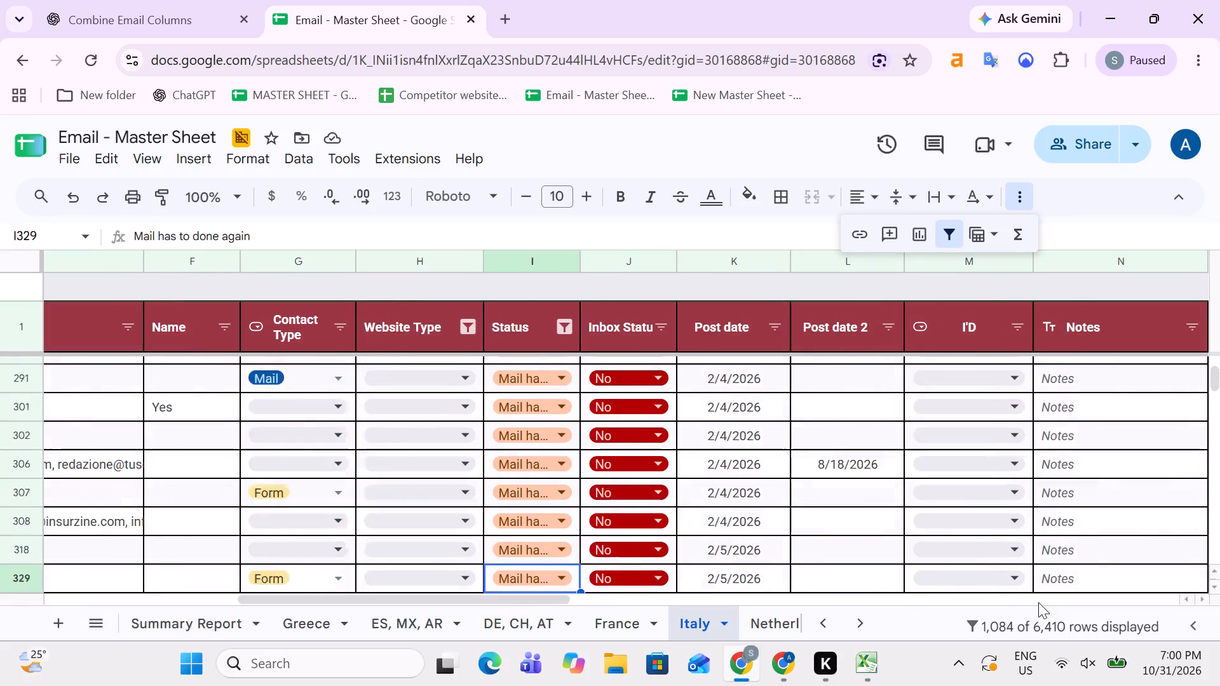
pyautogui.press('Left')
pyautogui.press('Left')
pyautogui.press('Left')
pyautogui.press('Left')
pyautogui.press('Left')
pyautogui.press('Left')
pyautogui.press('Left')
pyautogui.press('Left')
pyautogui.press('Left')
pyautogui.press('Left')
pyautogui.press('Left')
pyautogui.press('Left')
pyautogui.press('Left')
pyautogui.press('Left')
pyautogui.press('Left')
pyautogui.press('Left')
pyautogui.press('Left')
pyautogui.press('Left')
pyautogui.press('Left')
pyautogui.press('Left')
pyautogui.press('Right')
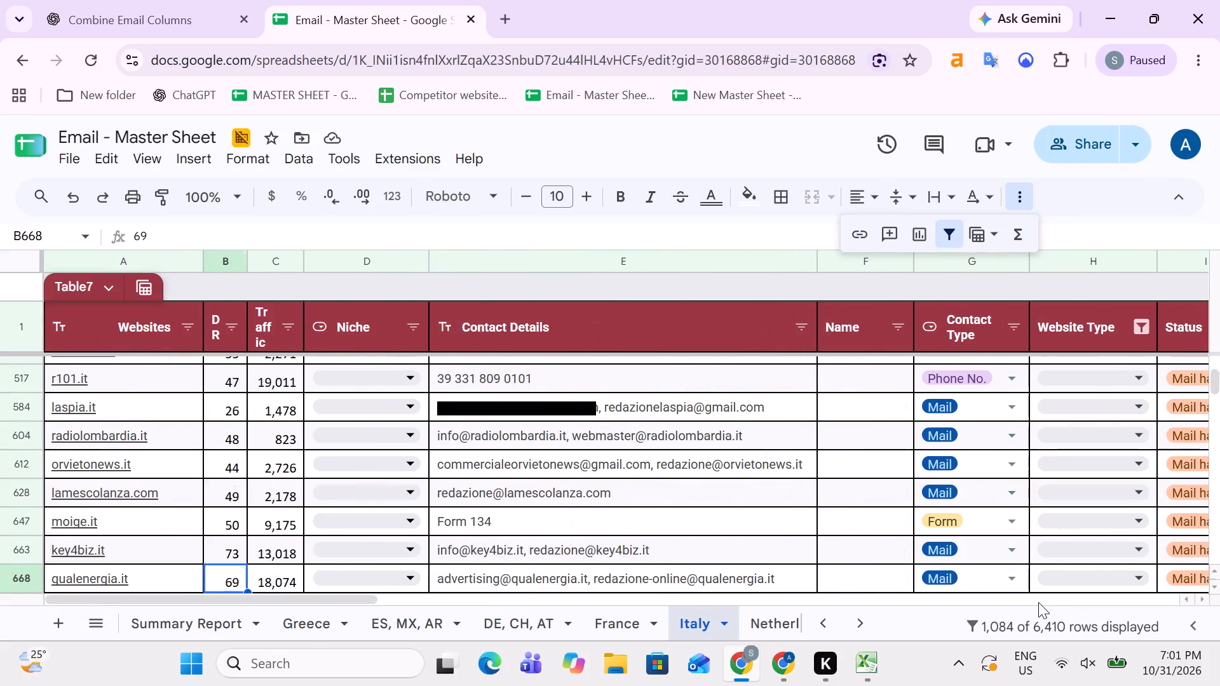
pyautogui.press('Right')
pyautogui.press('Right')
pyautogui.press('Right')
pyautogui.press('Left')
pyautogui.press('Left')
pyautogui.press('Left')
pyautogui.hotkey('ctrl', 'Up')
pyautogui.press('Down')
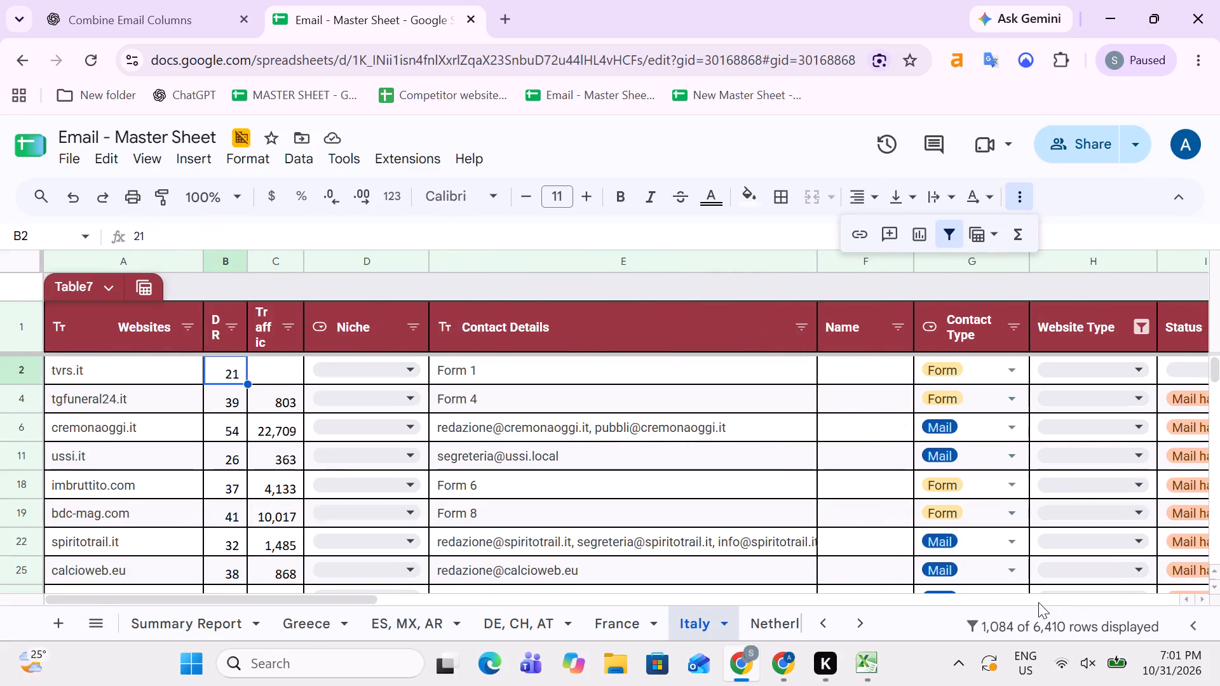
# Select the filtered Websites entries in the Italy sheet from the first data row down to check their count.
pyautogui.press('Up')
pyautogui.press('Down')
pyautogui.press('Left')
pyautogui.press('Up')
pyautogui.press('Down')
pyautogui.hotkey('ctrl', 'shift', 'Down')
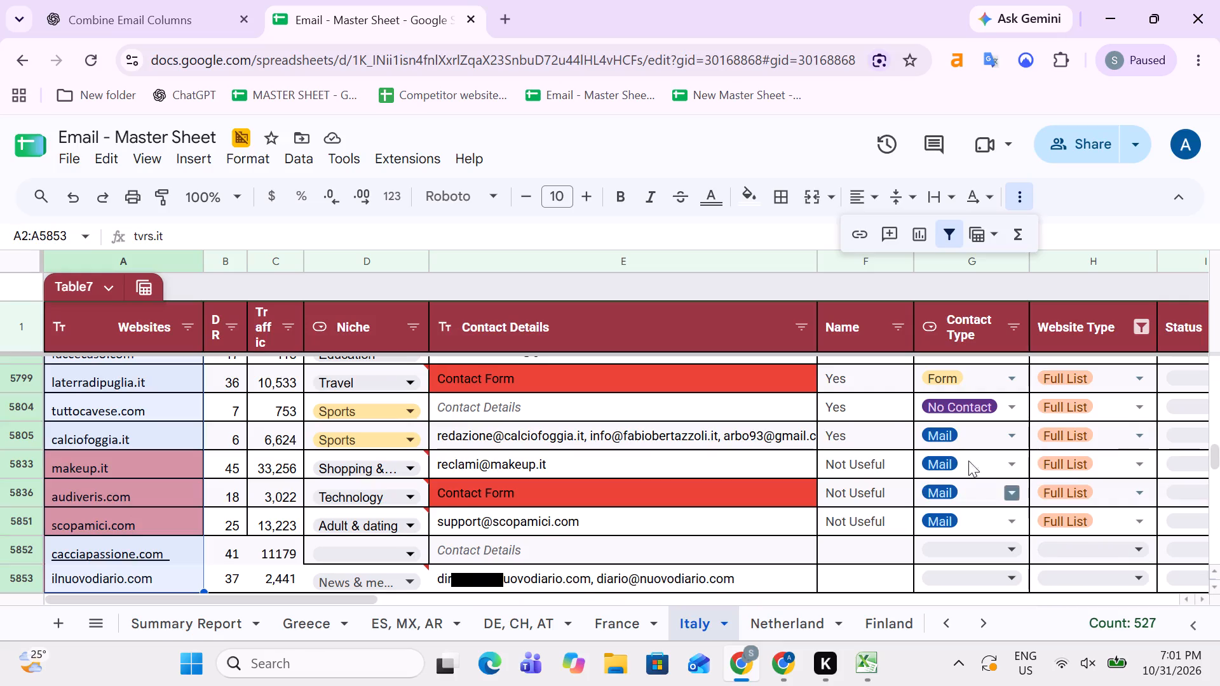
# Filter the Italy sheet's Name column to exclude Not Useful and Not Working.
pyautogui.click(892, 424)
pyautogui.click(895, 330)
pyautogui.scroll(-5, 813, 461)
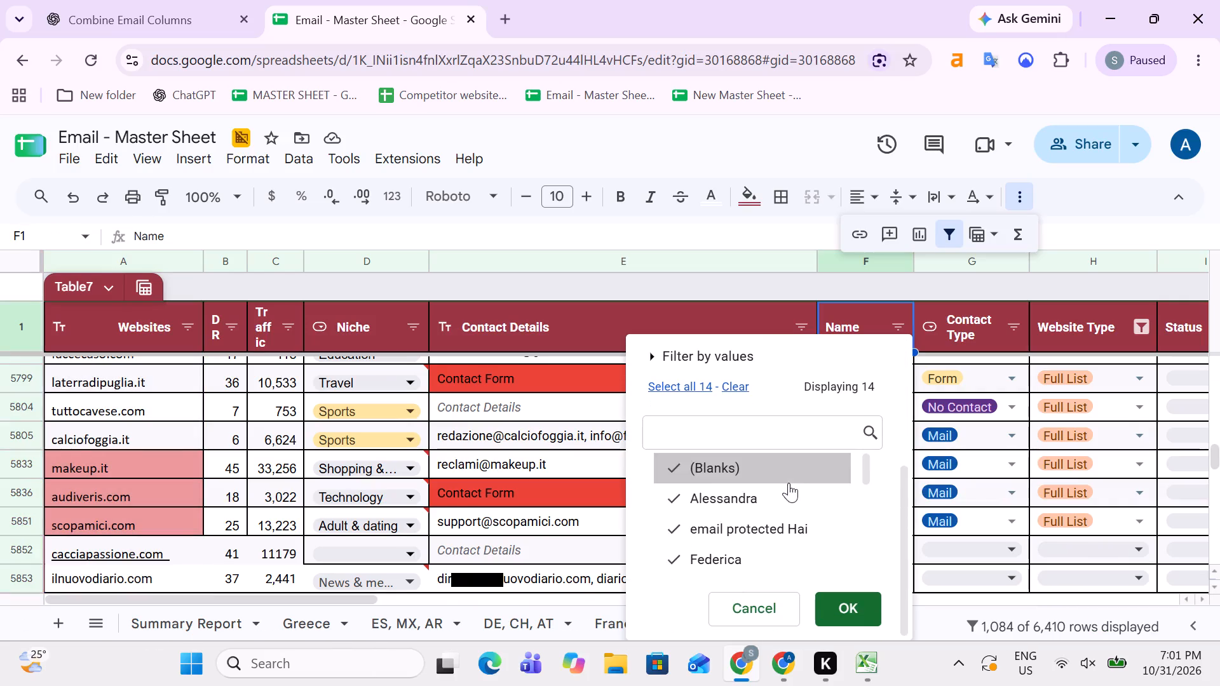
pyautogui.scroll(-9, 740, 537)
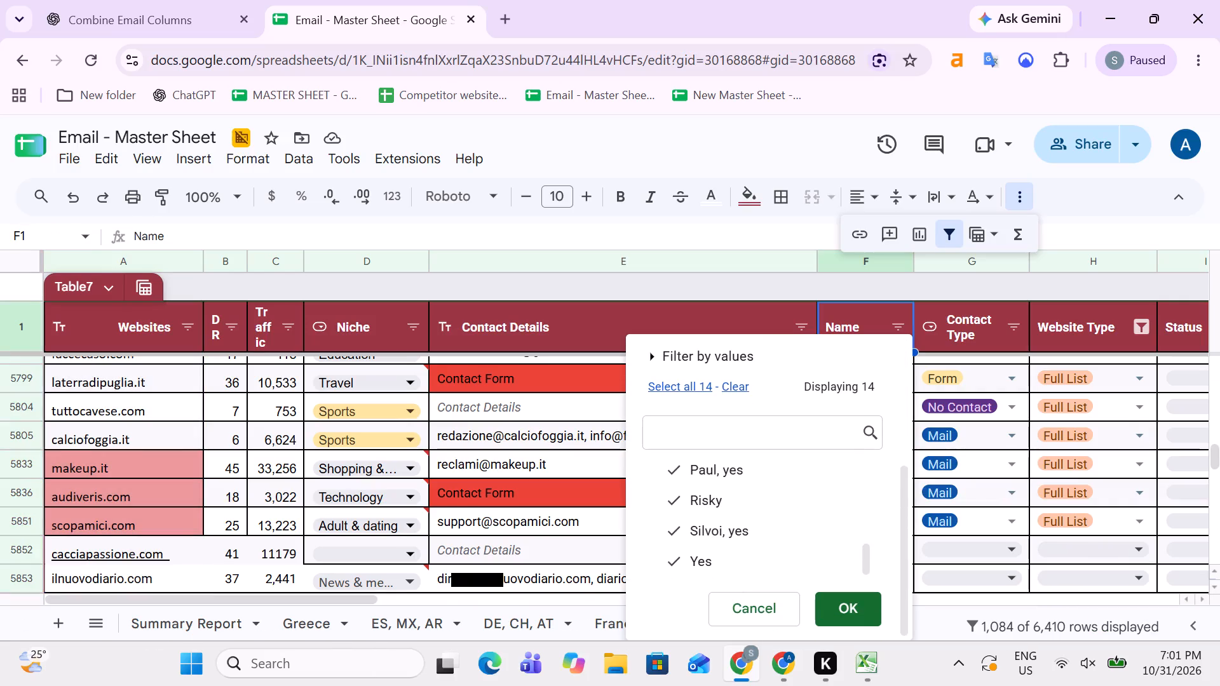
pyautogui.scroll(-1, 747, 535)
pyautogui.scroll(1, 749, 546)
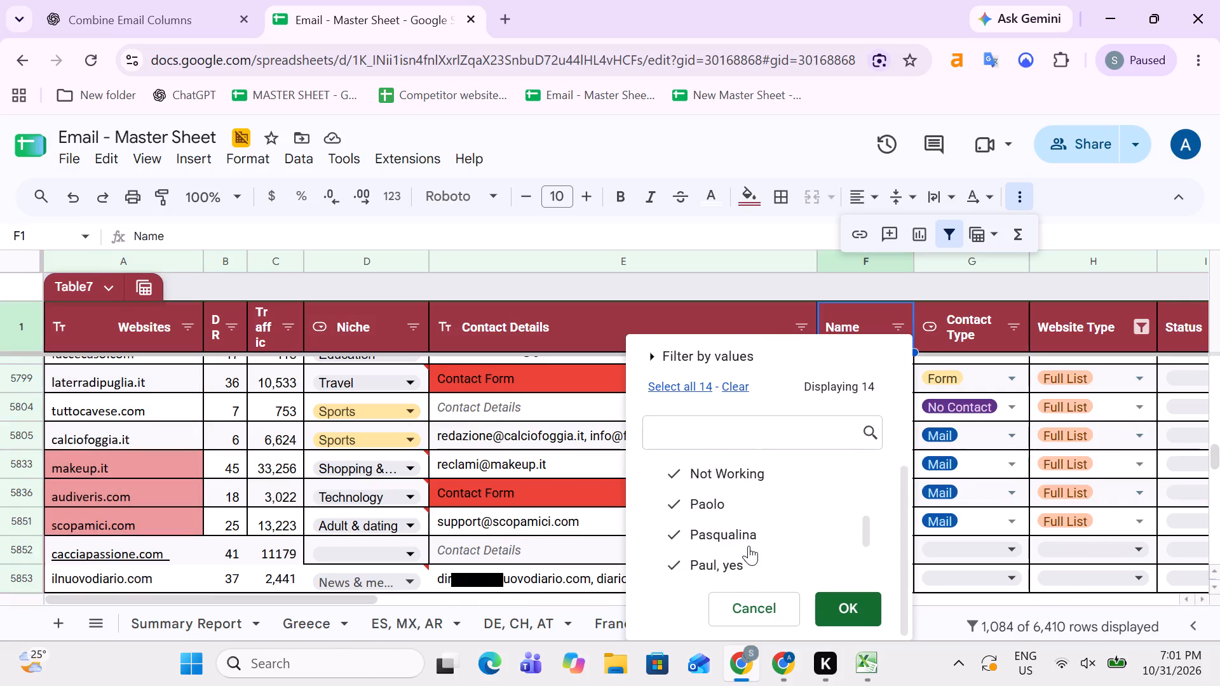
pyautogui.scroll(2, 749, 546)
pyautogui.scroll(-2, 749, 546)
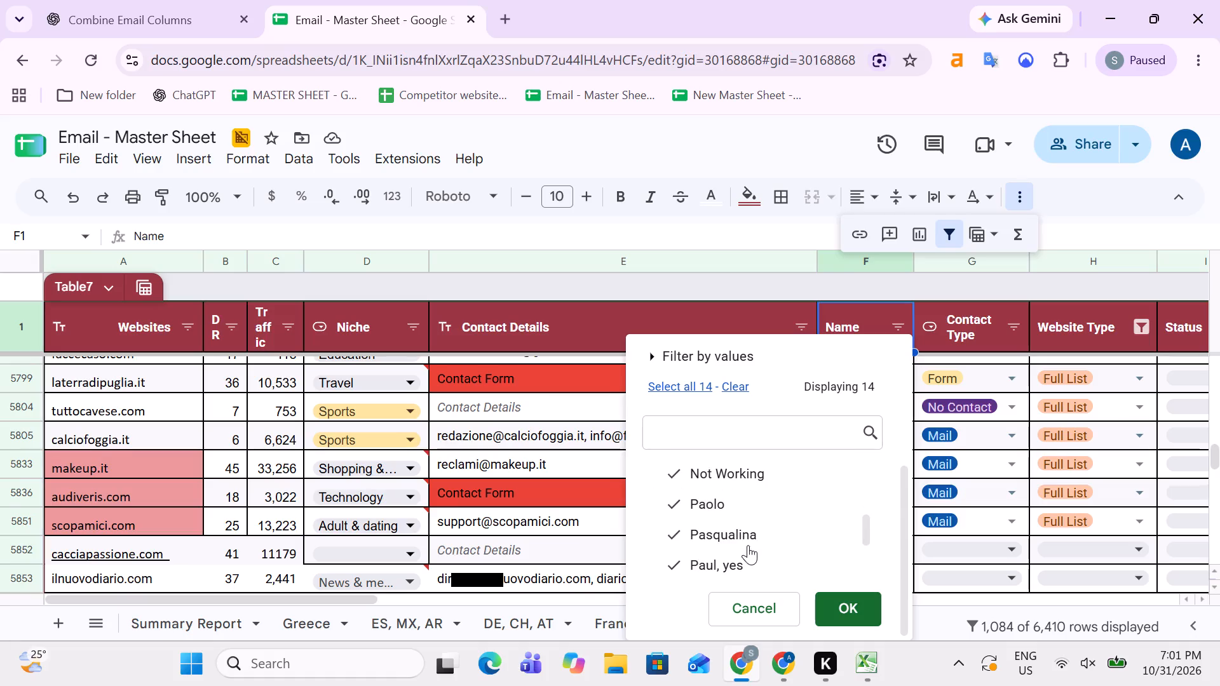
pyautogui.click(728, 480)
pyautogui.scroll(1, 736, 519)
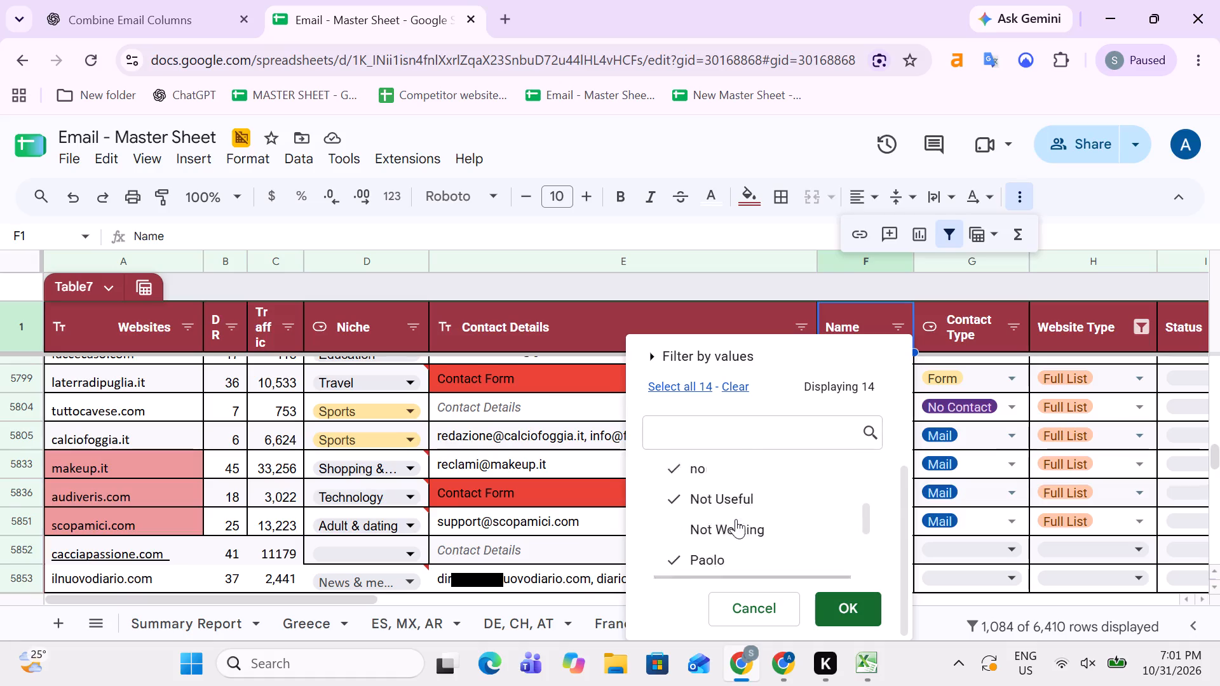
pyautogui.click(736, 541)
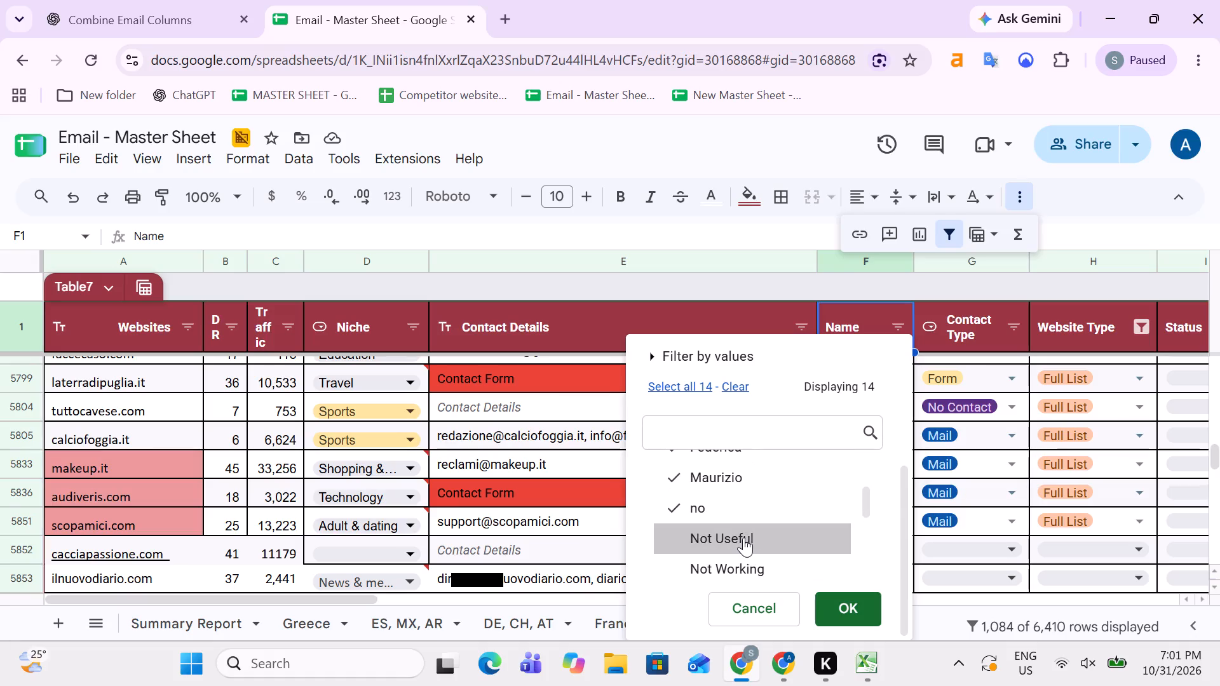
pyautogui.scroll(1, 746, 537)
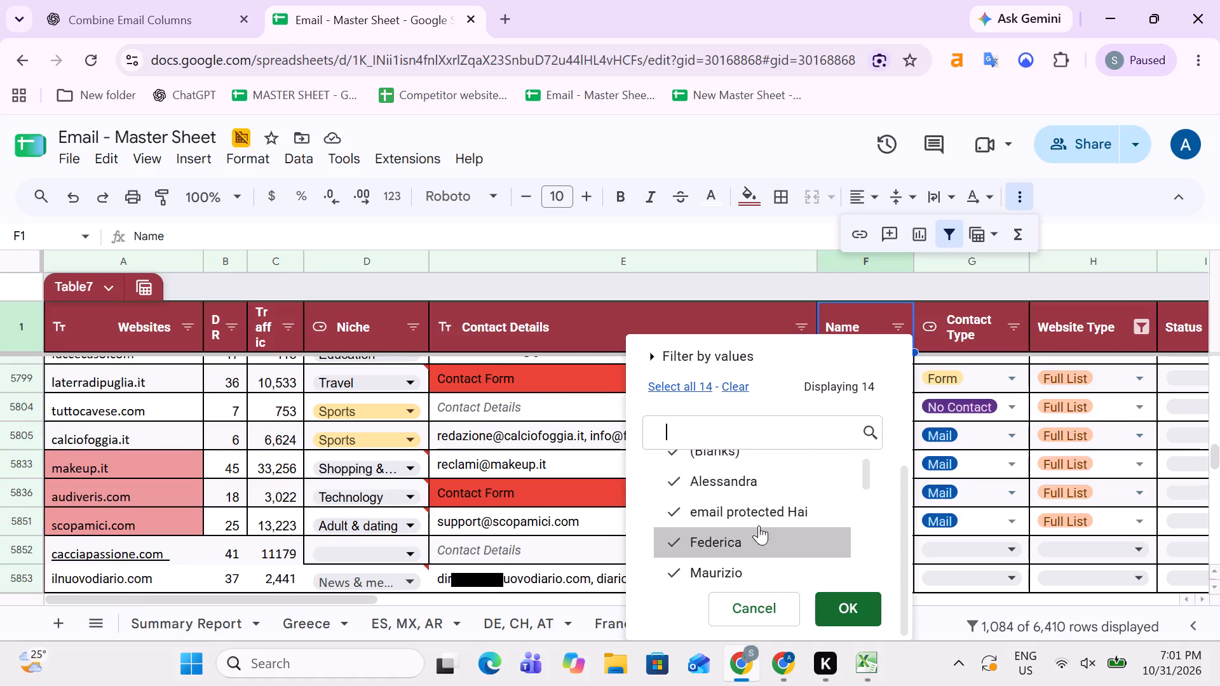
pyautogui.scroll(1, 753, 521)
pyautogui.scroll(-8, 769, 532)
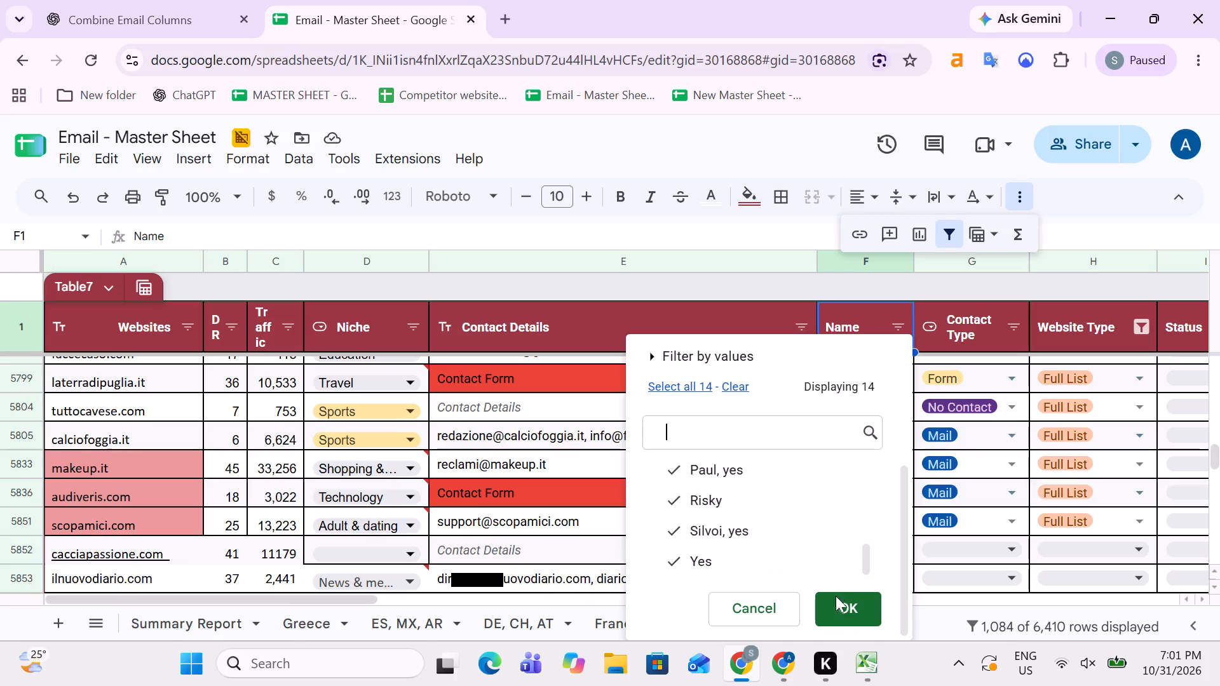
pyautogui.click(841, 608)
# Filter the Italy sheet's Notes column to show only (Blanks).
pyautogui.scroll(7, 800, 541)
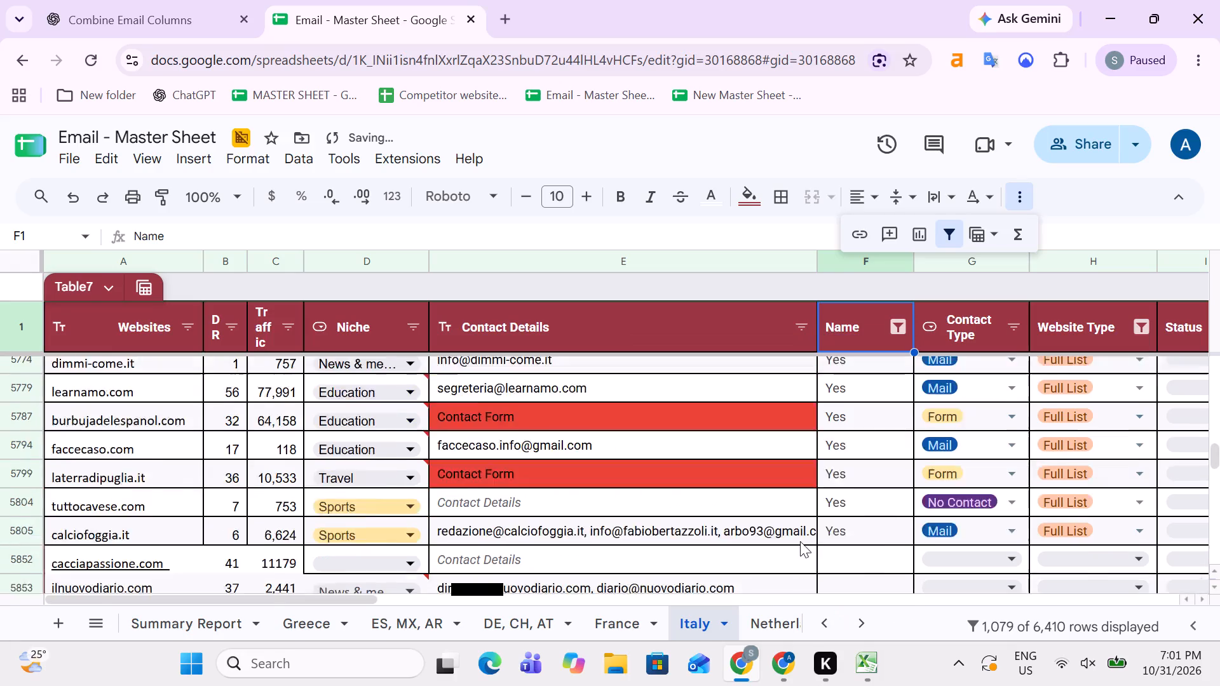
pyautogui.scroll(2, 800, 541)
pyautogui.click(823, 461)
pyautogui.press('Right')
pyautogui.press('Right')
pyautogui.press('Right')
pyautogui.press('Right')
pyautogui.press('Right')
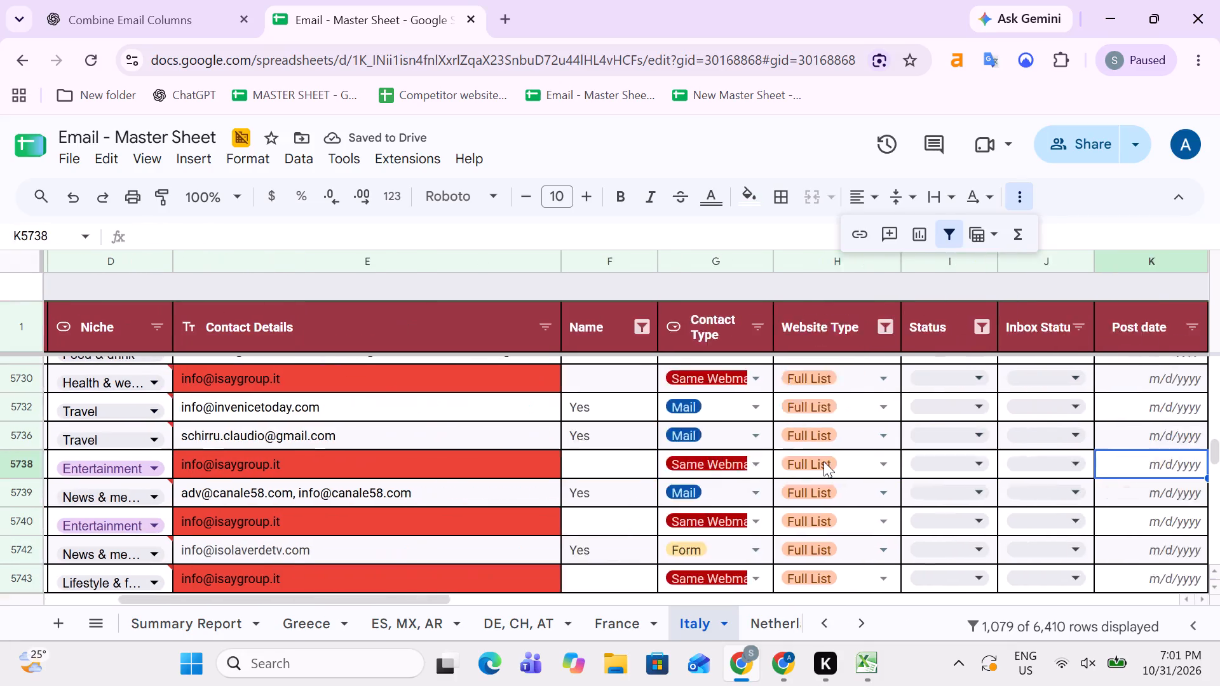
pyautogui.press('Right')
pyautogui.press('Right')
pyautogui.press('Right')
pyautogui.press('Right')
pyautogui.press('Right')
pyautogui.press('Left')
pyautogui.press('Left')
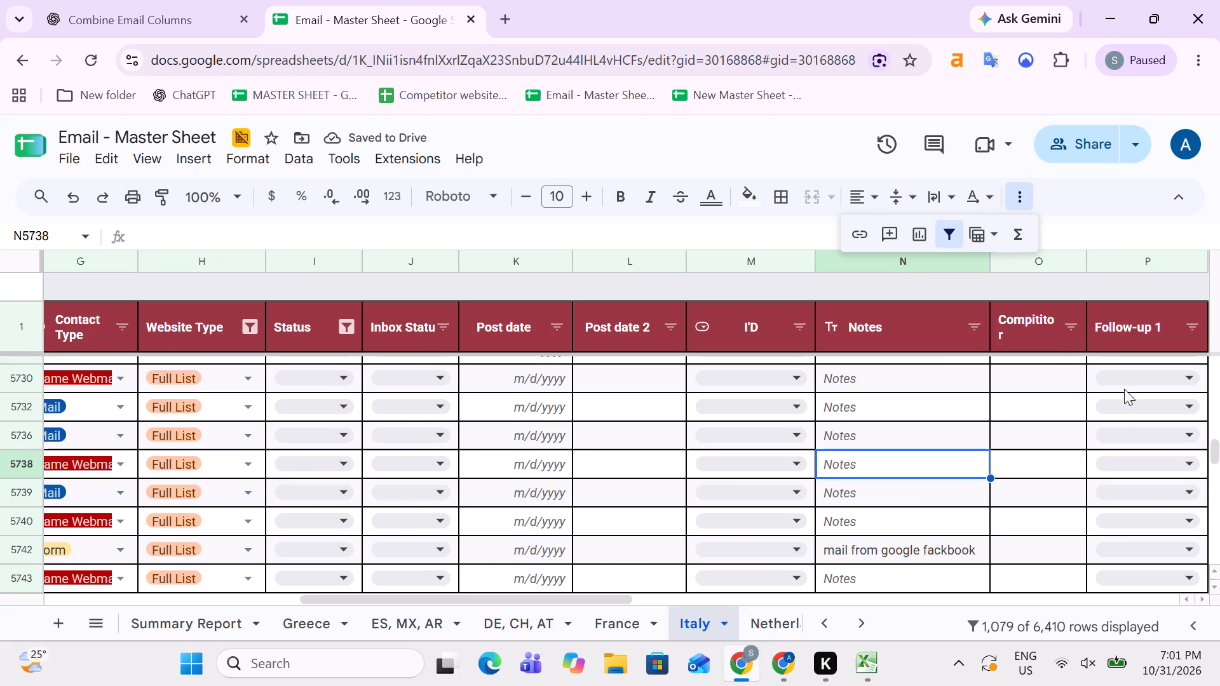
pyautogui.click(981, 328)
pyautogui.scroll(-4, 876, 434)
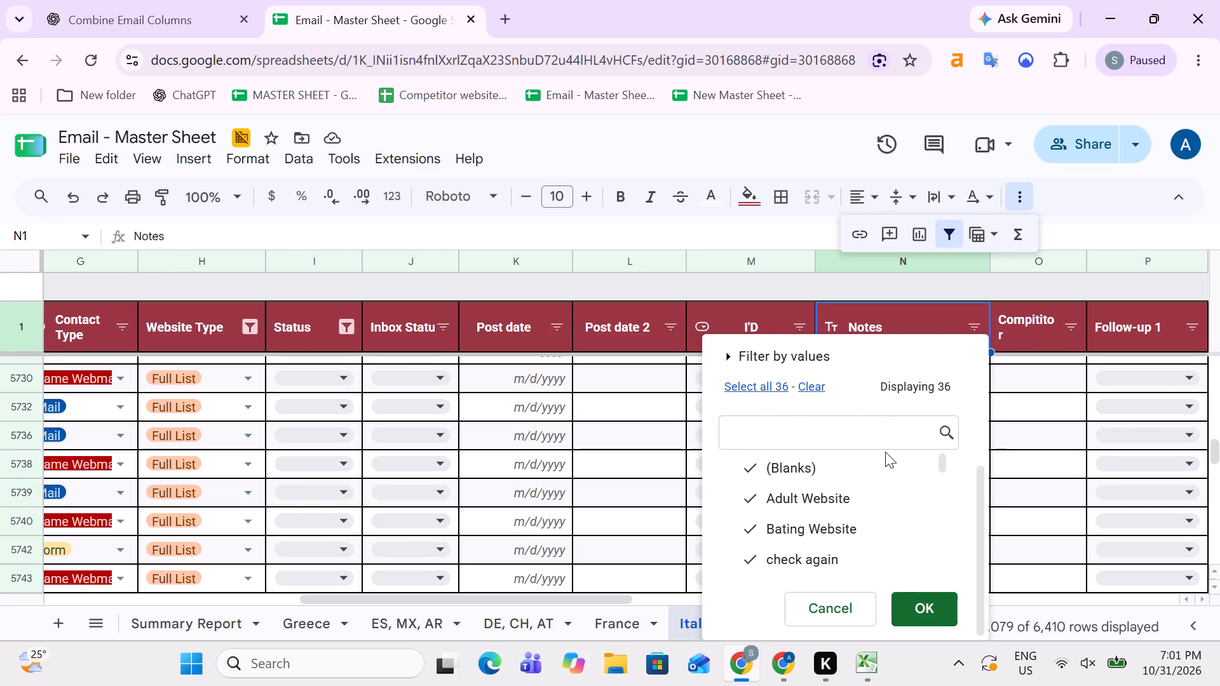
pyautogui.scroll(-4, 860, 498)
pyautogui.scroll(3, 860, 498)
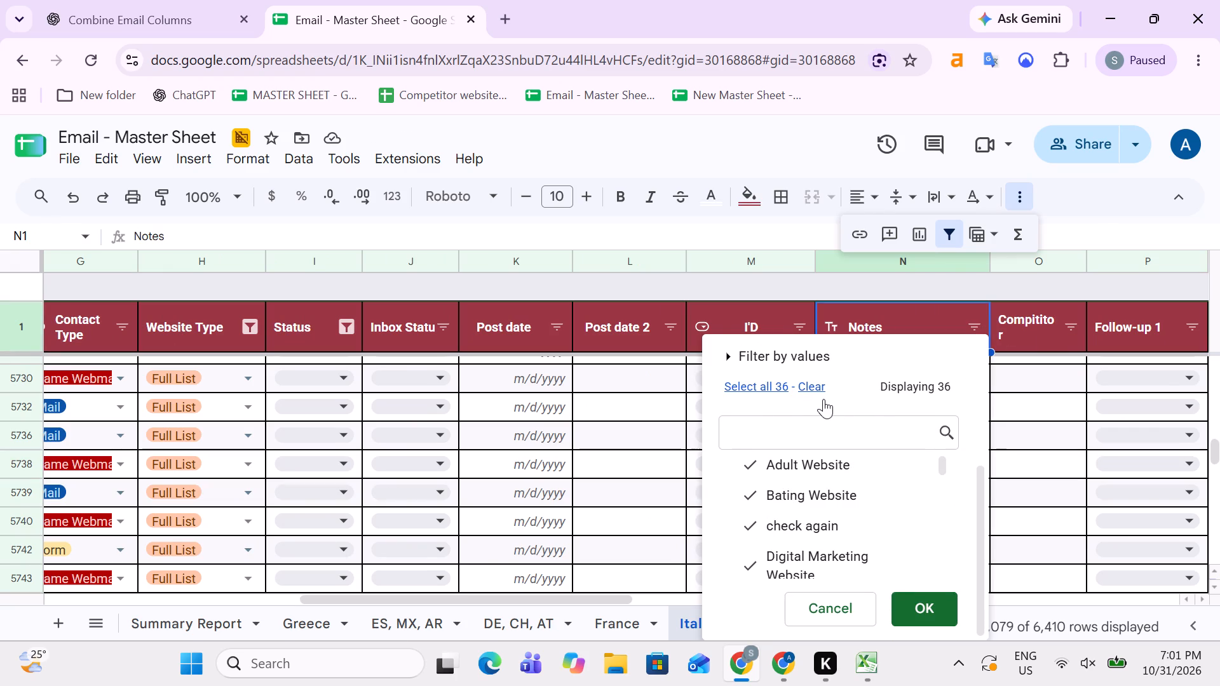
pyautogui.click(811, 389)
pyautogui.scroll(1, 819, 503)
pyautogui.click(815, 461)
pyautogui.click(938, 601)
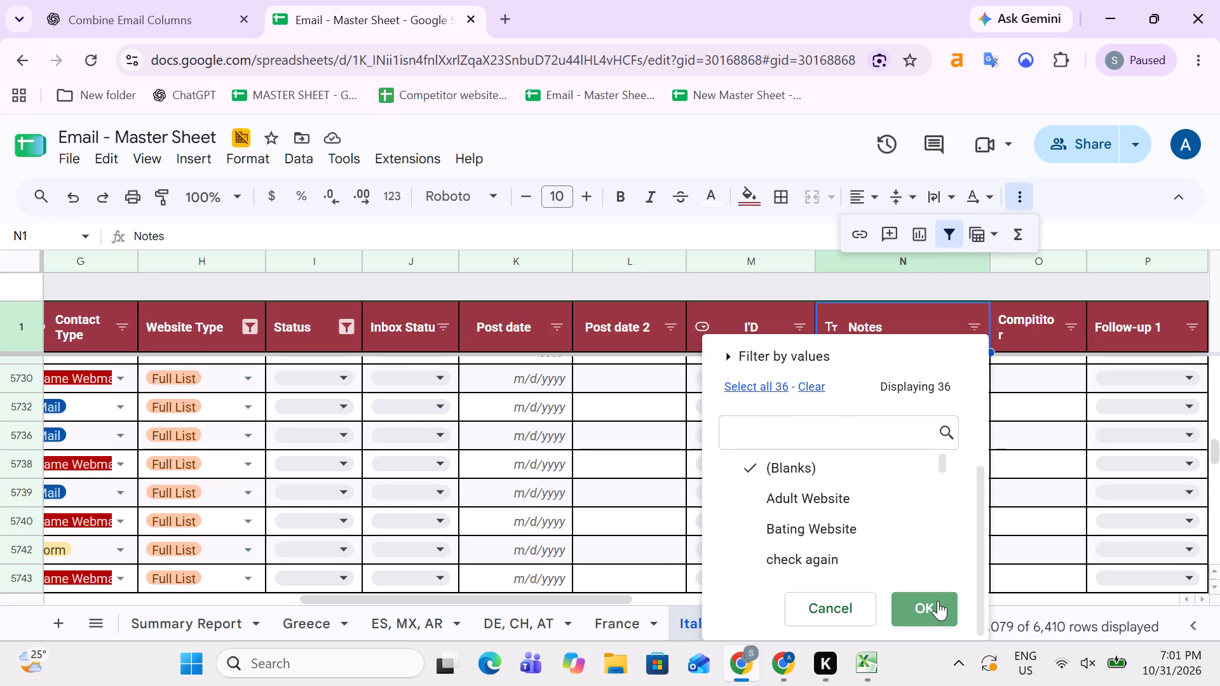
pyautogui.press('Down')
pyautogui.press('Up')
pyautogui.press('Down')
pyautogui.press('Up')
pyautogui.press('Down')
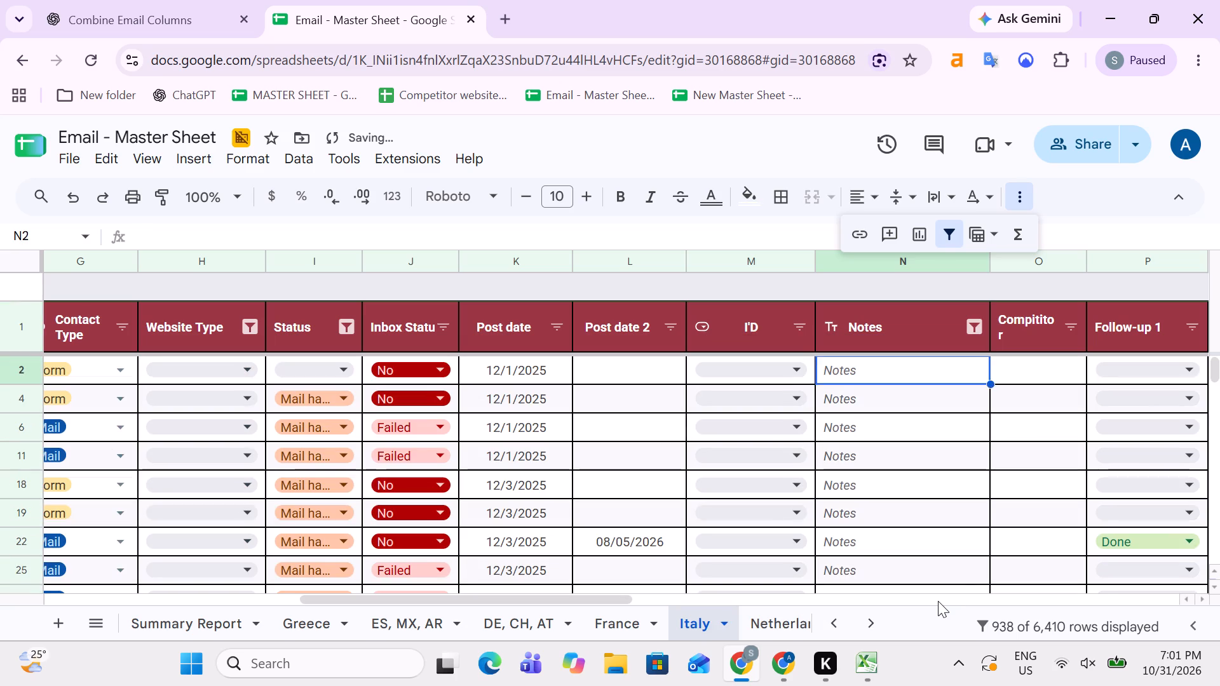
# Select the filtered Websites entries in the Italy sheet from the first data row down to check their count.
pyautogui.press('Left')
pyautogui.press('Left')
pyautogui.press('Left')
pyautogui.press('Left')
pyautogui.press('Left')
pyautogui.press('Left')
pyautogui.press('Left')
pyautogui.press('Left')
pyautogui.press('Left')
pyautogui.press('Left')
pyautogui.press('Left')
pyautogui.press('Left')
pyautogui.press('Left')
pyautogui.press('Left')
pyautogui.press('Left')
pyautogui.press('Left')
pyautogui.press('Left')
pyautogui.press('Left')
pyautogui.press('Left')
pyautogui.press('Left')
pyautogui.press('Up')
pyautogui.press('Down')
pyautogui.hotkey('ctrl', 'shift', 'Down')
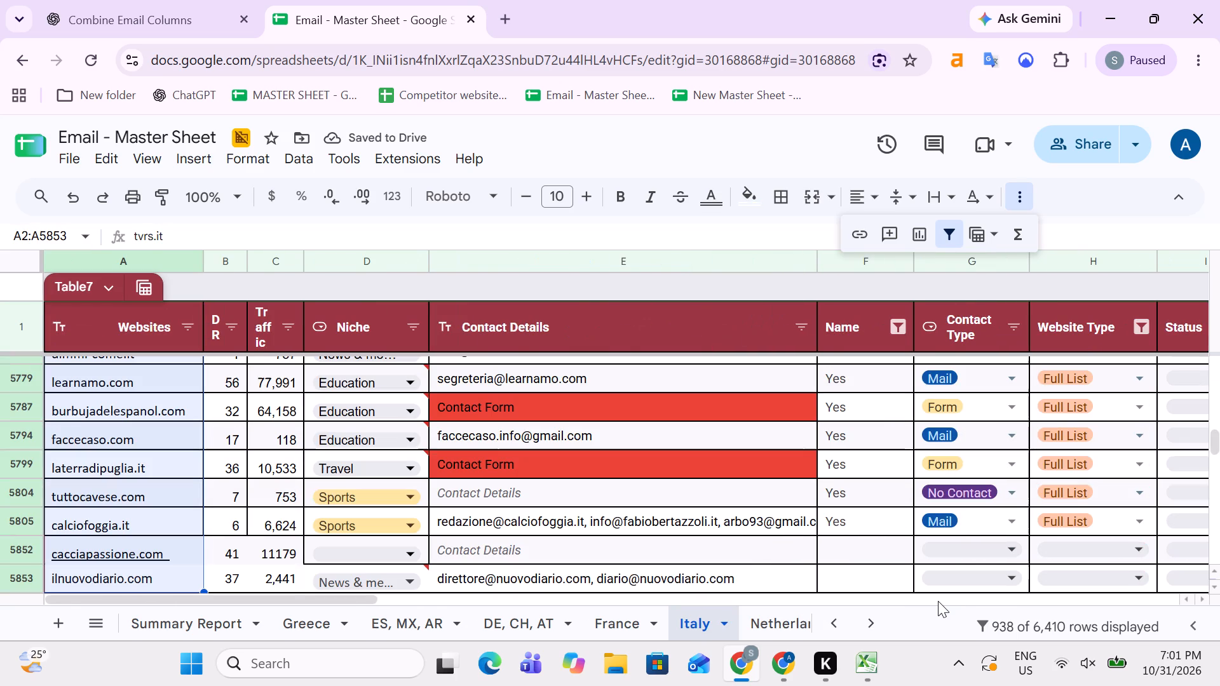
pyautogui.hotkey('ctrl', 'shift', 'Down')
pyautogui.hotkey('ctrl', 'shift', 'Down')
pyautogui.hotkey('ctrl', 'shift', 'Down')
pyautogui.hotkey('ctrl', 'shift', 'Down')
pyautogui.hotkey('ctrl', 'shift', 'Down')
pyautogui.hotkey('ctrl', 'shift', 'Down')
pyautogui.hotkey('ctrl', 'shift', 'Down')
pyautogui.hotkey('ctrl', 'shift', 'Down')
pyautogui.hotkey('ctrl', 'shift', 'Down')
pyautogui.hotkey('ctrl', 'shift', 'Down')
pyautogui.hotkey('ctrl', 'shift', 'Down')
pyautogui.hotkey('ctrl', 'shift', 'Down')
pyautogui.hotkey('ctrl', 'shift', 'Down')
pyautogui.hotkey('ctrl', 'shift', 'Down')
pyautogui.hotkey('ctrl', 'shift', 'Down')
pyautogui.hotkey('ctrl', 'shift', 'Down')
pyautogui.hotkey('ctrl', 'shift', 'Down')
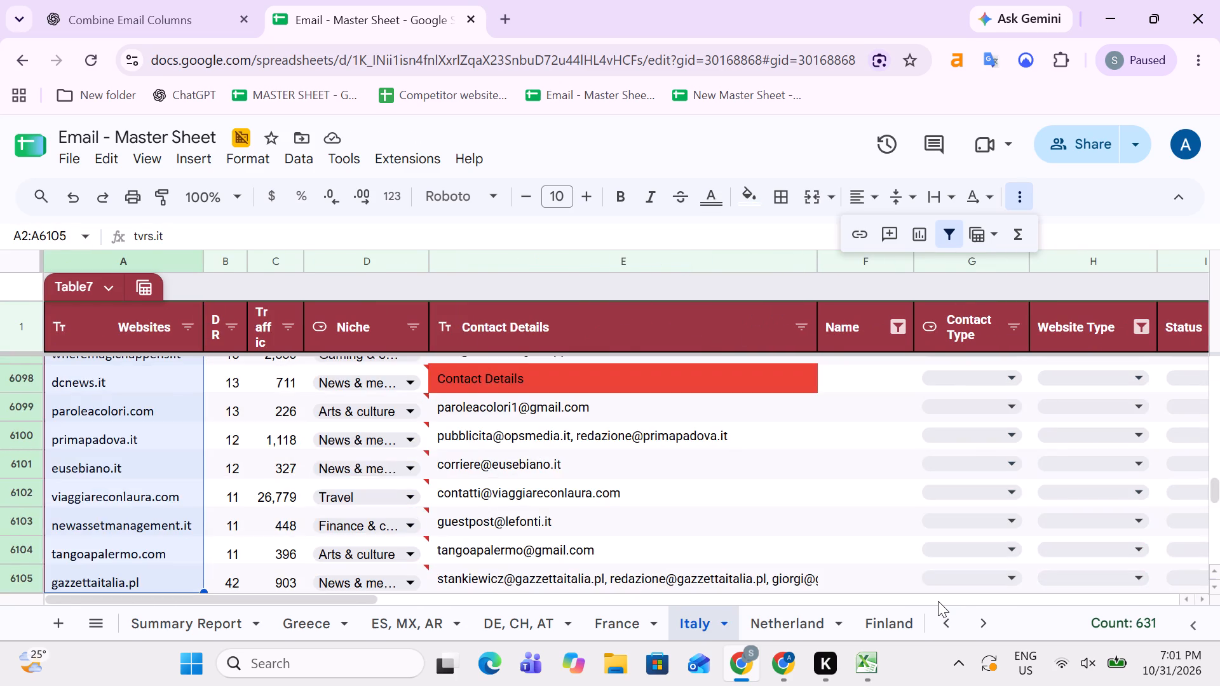
pyautogui.press('Up')
pyautogui.press('Up')
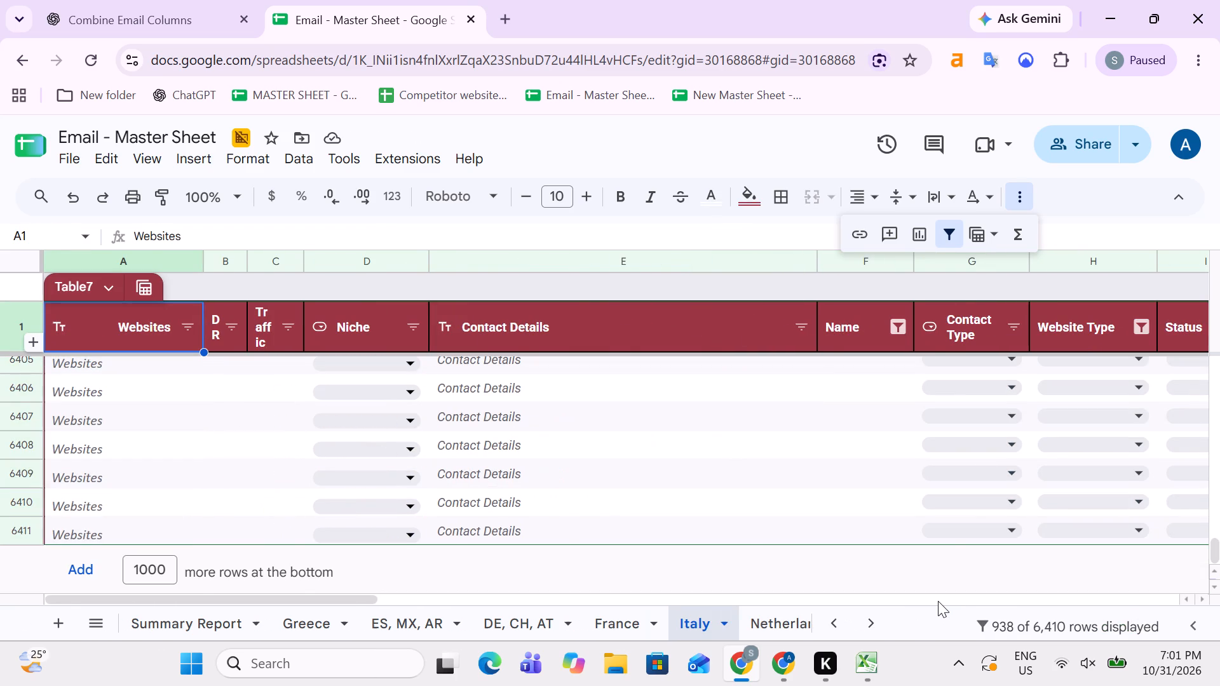
pyautogui.press('Up')
pyautogui.press('Down')
pyautogui.press('Up')
pyautogui.press('Down')
pyautogui.press('Up')
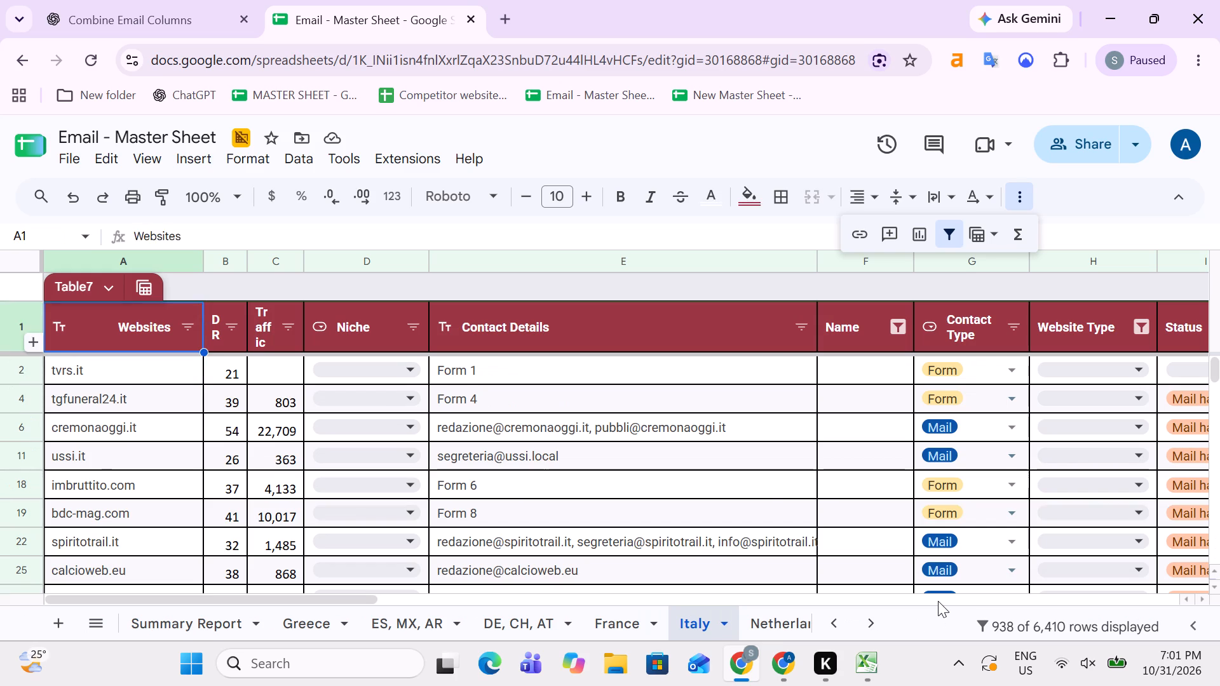
# Copy the filtered Italy Websites entries from tvrs.it down to gazzettaitalia.pl, leaving out the empty rows below.
pyautogui.press('Down')
pyautogui.hotkey('ctrl', 'shift', 'Down')
pyautogui.hotkey('ctrl', 'shift', 'Down')
pyautogui.hotkey('ctrl', 'shift', 'Down')
pyautogui.hotkey('ctrl', 'shift', 'Down')
pyautogui.hotkey('ctrl', 'shift', 'Down')
pyautogui.hotkey('ctrl', 'shift', 'Down')
pyautogui.hotkey('ctrl', 'shift', 'Down')
pyautogui.hotkey('ctrl', 'shift', 'Down')
pyautogui.hotkey('ctrl', 'shift', 'Down')
pyautogui.hotkey('ctrl', 'shift', 'Down')
pyautogui.hotkey('ctrl', 'shift', 'Down')
pyautogui.hotkey('ctrl', 'shift', 'Down')
pyautogui.hotkey('ctrl', 'shift', 'Down')
pyautogui.hotkey('ctrl', 'shift', 'Down')
pyautogui.hotkey('ctrl', 'shift', 'Down')
pyautogui.hotkey('ctrl', 'shift', 'Down')
pyautogui.hotkey('ctrl', 'shift', 'Down')
pyautogui.hotkey('ctrl', 'shift', 'Down')
pyautogui.hotkey('ctrl', 'shift', 'Down')
pyautogui.hotkey('ctrl', 'shift', 'Down')
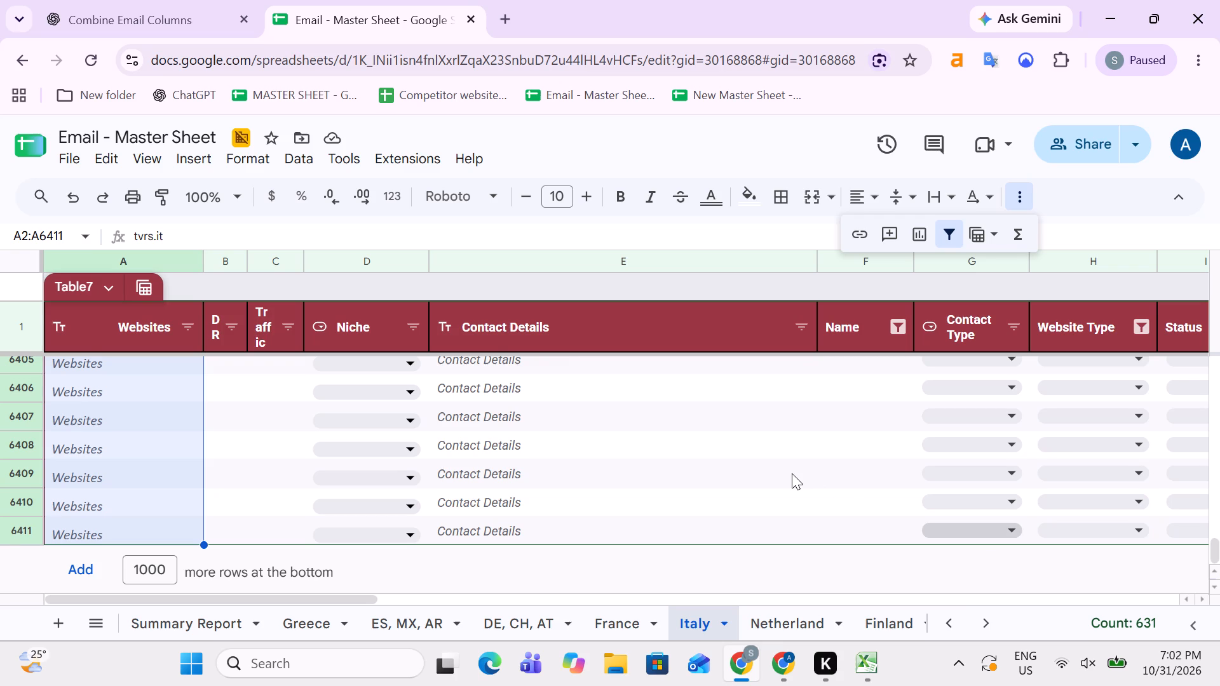
pyautogui.hotkey('ctrl', 'shift', 'Up')
pyautogui.hotkey('ctrl', 'c')
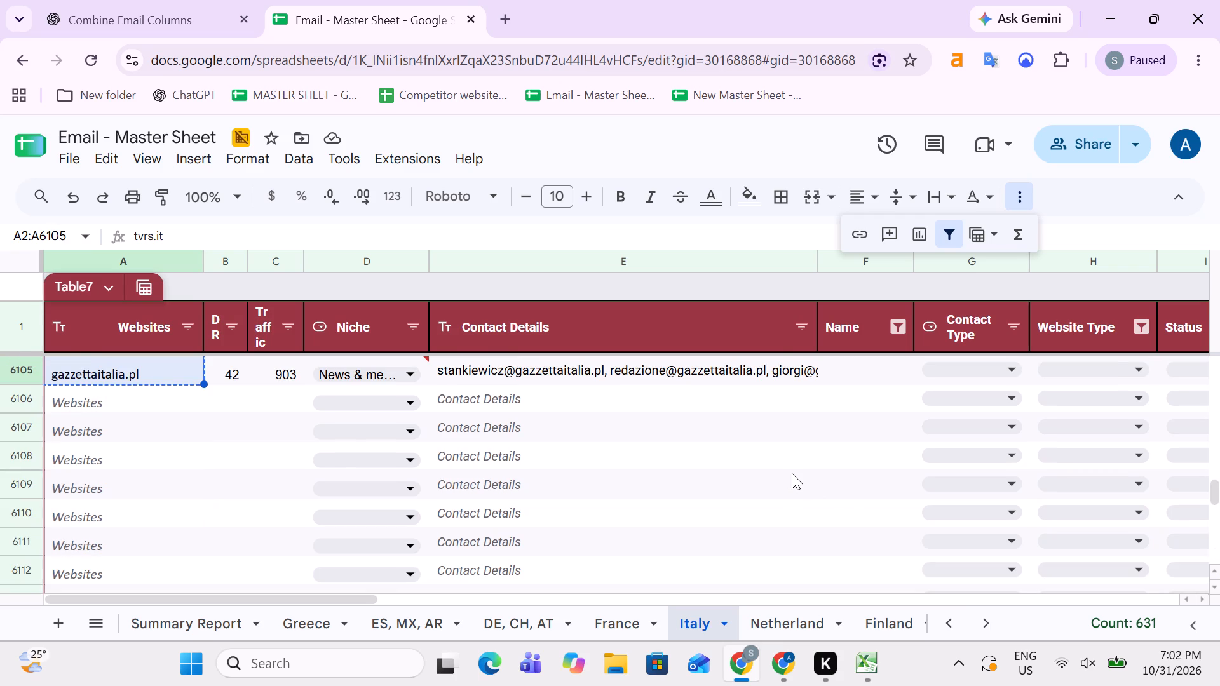
# Switch to the Data Inventory workbook and paste the Italy websites below the Romanian list in the Correction Sheet, matching the destination formatting.
pyautogui.hotkey('alt', 'Tab')
pyautogui.press('Down')
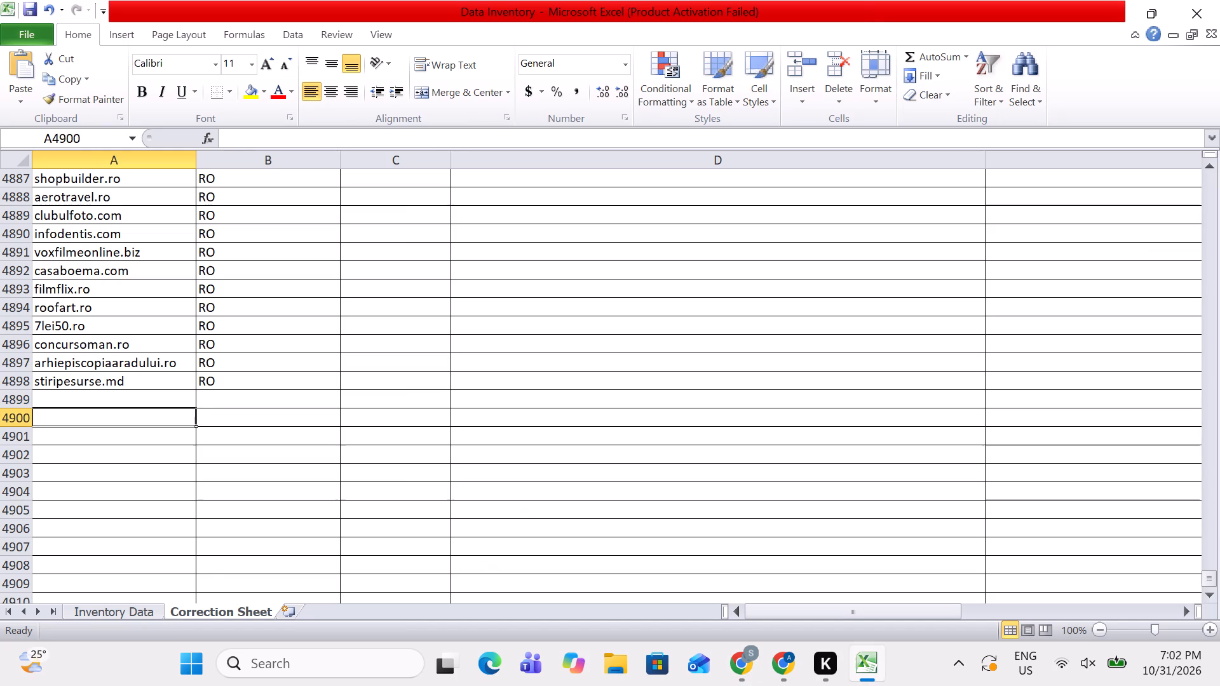
pyautogui.press('Up')
pyautogui.hotkey('ctrl', 'v')
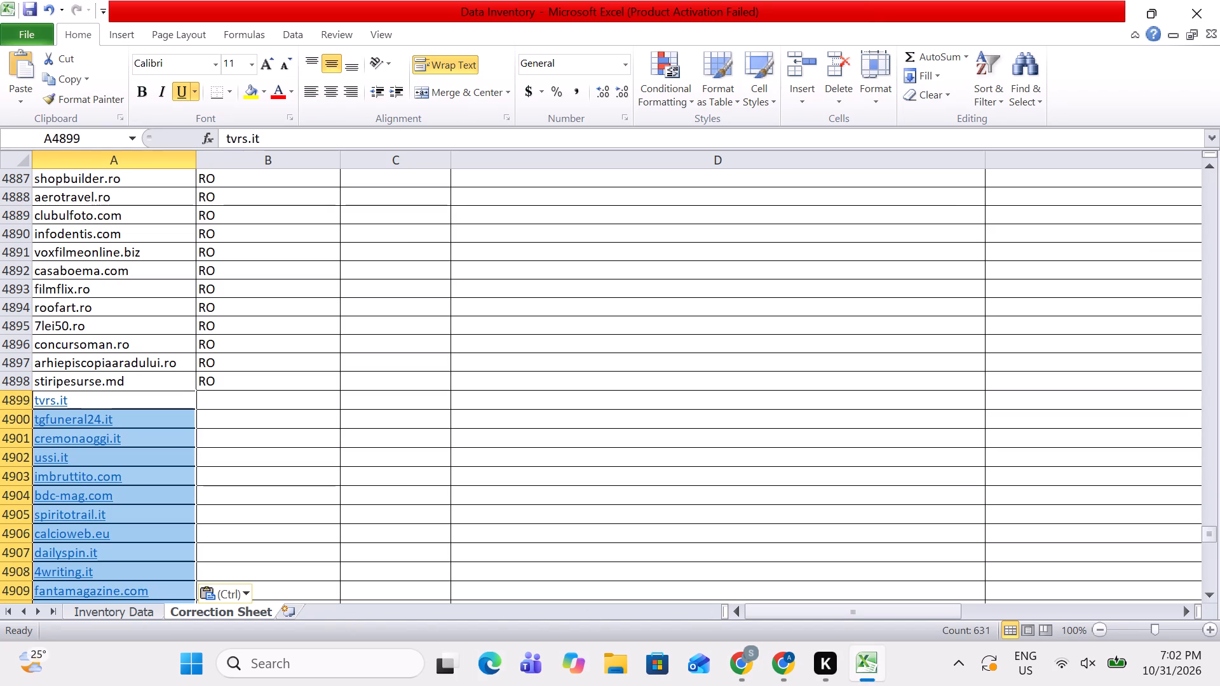
pyautogui.click(236, 593)
pyautogui.click(248, 576)
# Fill column B with the market code IT beside every pasted Italian website, from tvrs.it through gazzettaitalia.pl.
pyautogui.press('Right')
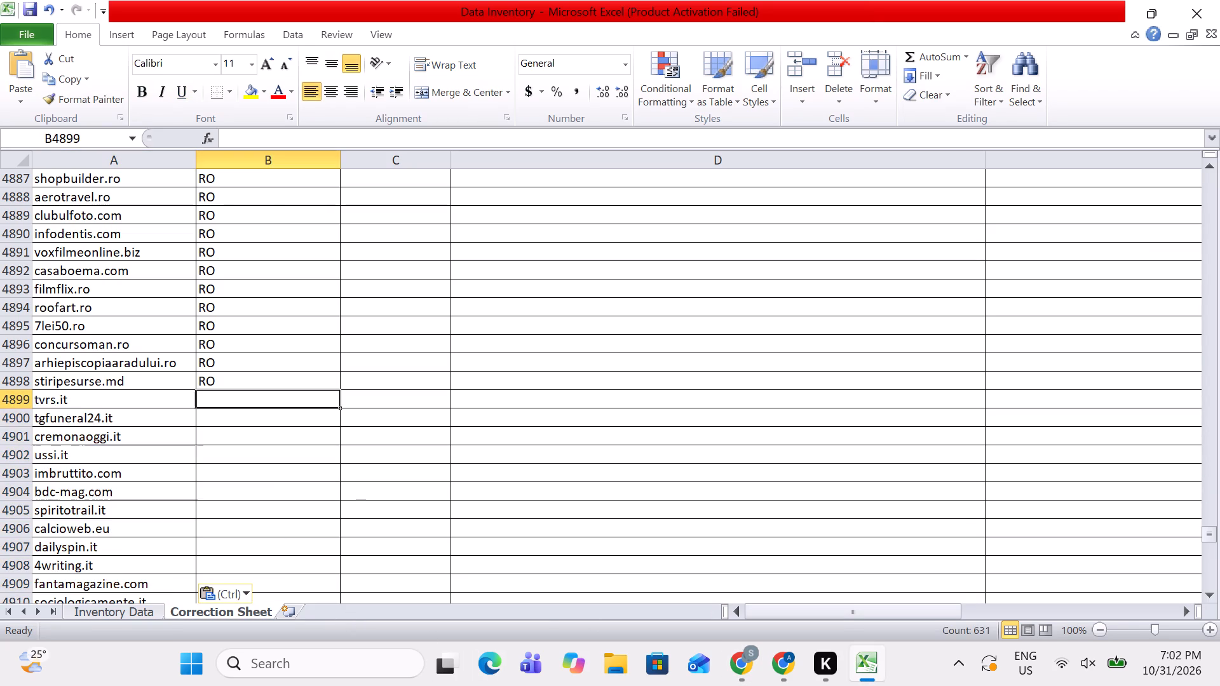
pyautogui.write('IT')
pyautogui.press('Tab')
pyautogui.press('Left')
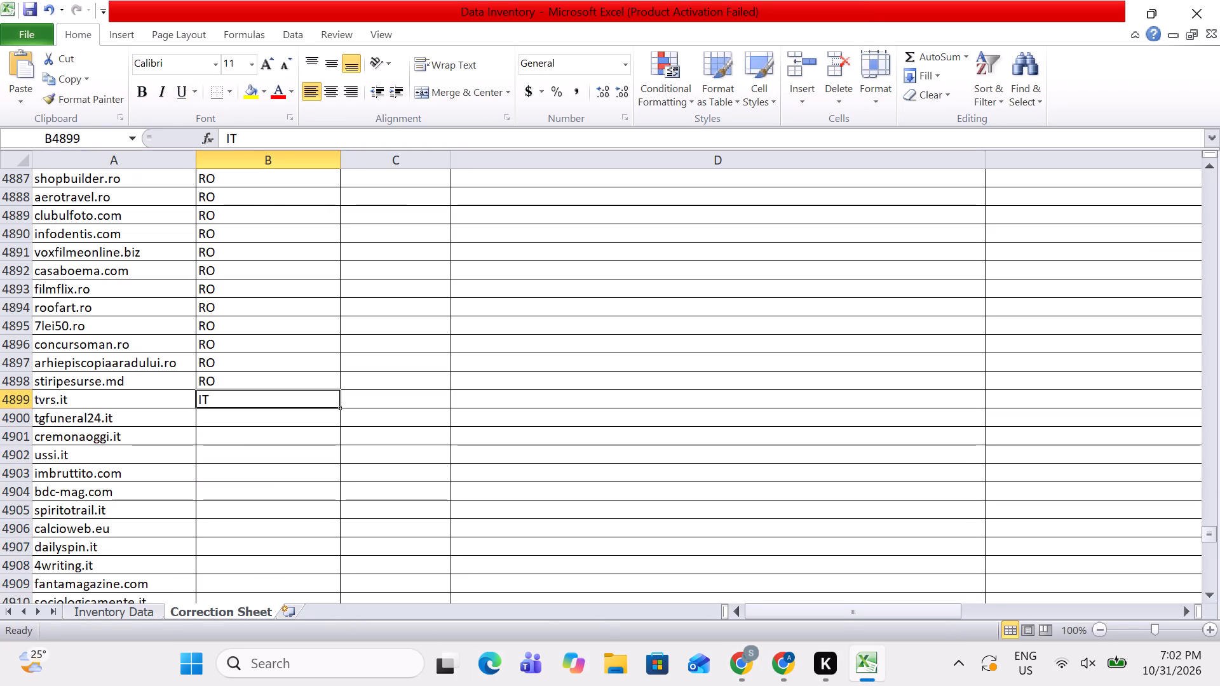
pyautogui.hotkey('ctrl', 'c')
pyautogui.press('Left')
pyautogui.hotkey('ctrl', 'Down')
pyautogui.press('Down')
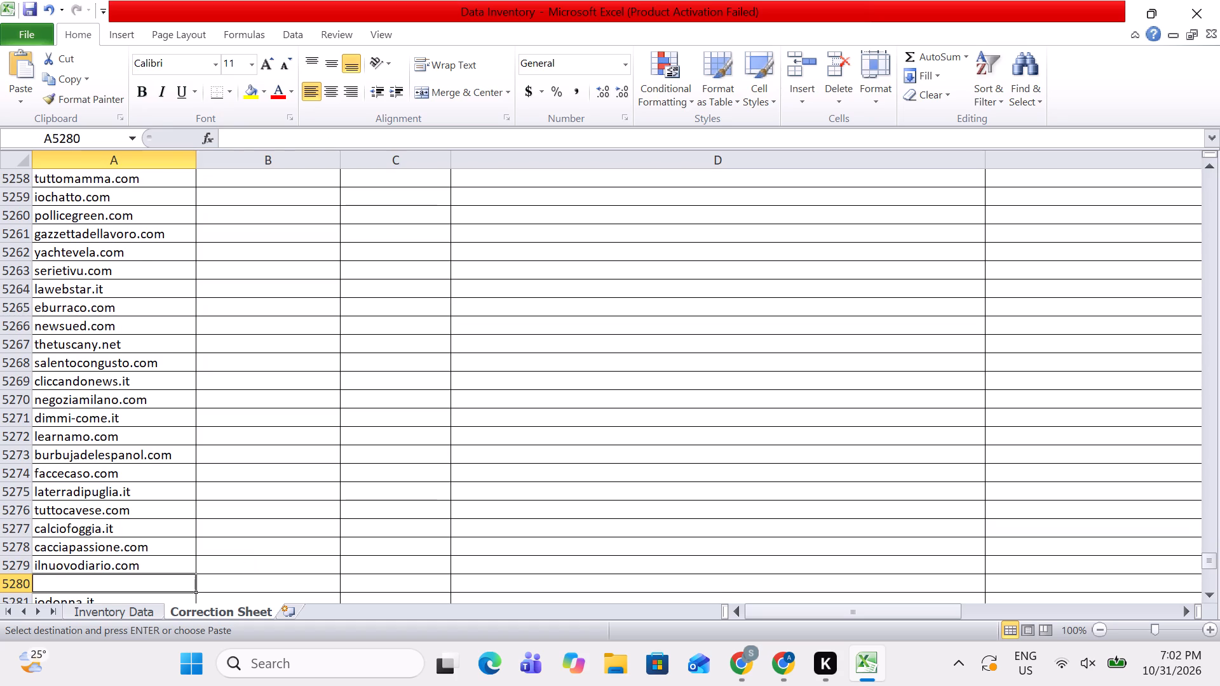
pyautogui.press('Down')
pyautogui.hotkey('ctrl', 'Down')
pyautogui.press('Down')
pyautogui.press('Up')
pyautogui.press('Right')
pyautogui.hotkey('ctrl', 'v')
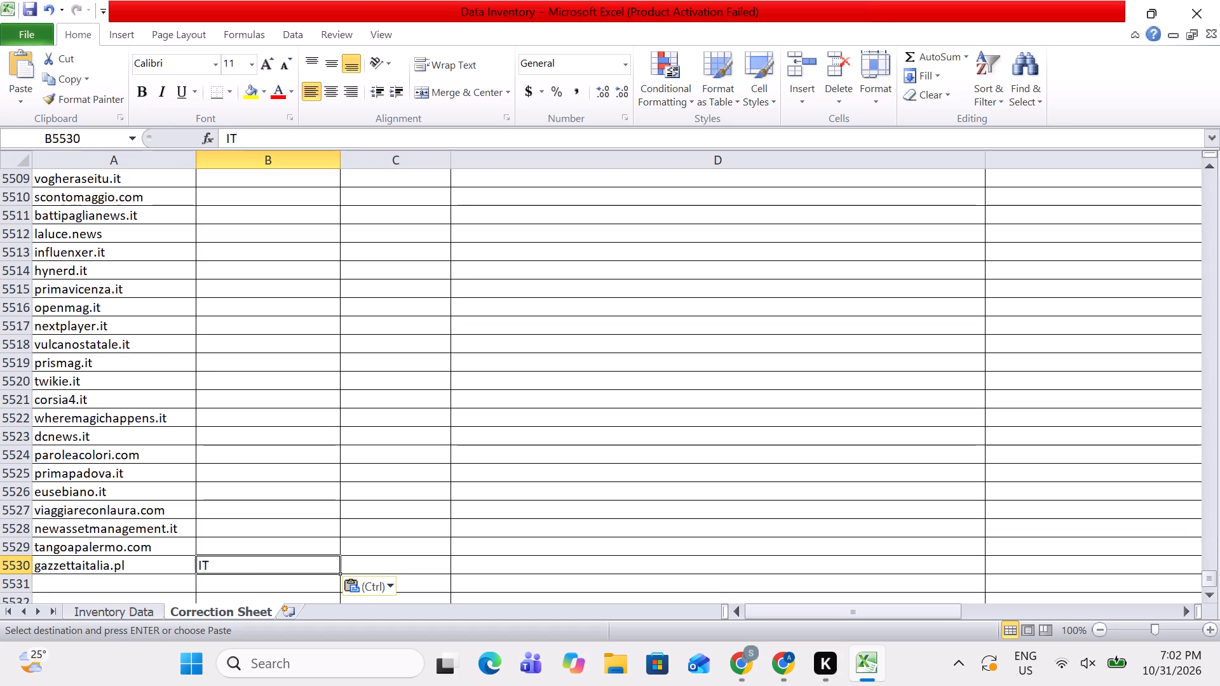
pyautogui.hotkey('ctrl', 'shift', 'Up')
pyautogui.hotkey('shift', 'Down')
pyautogui.hotkey('ctrl', 'v')
pyautogui.press('Down')
pyautogui.press('Left')
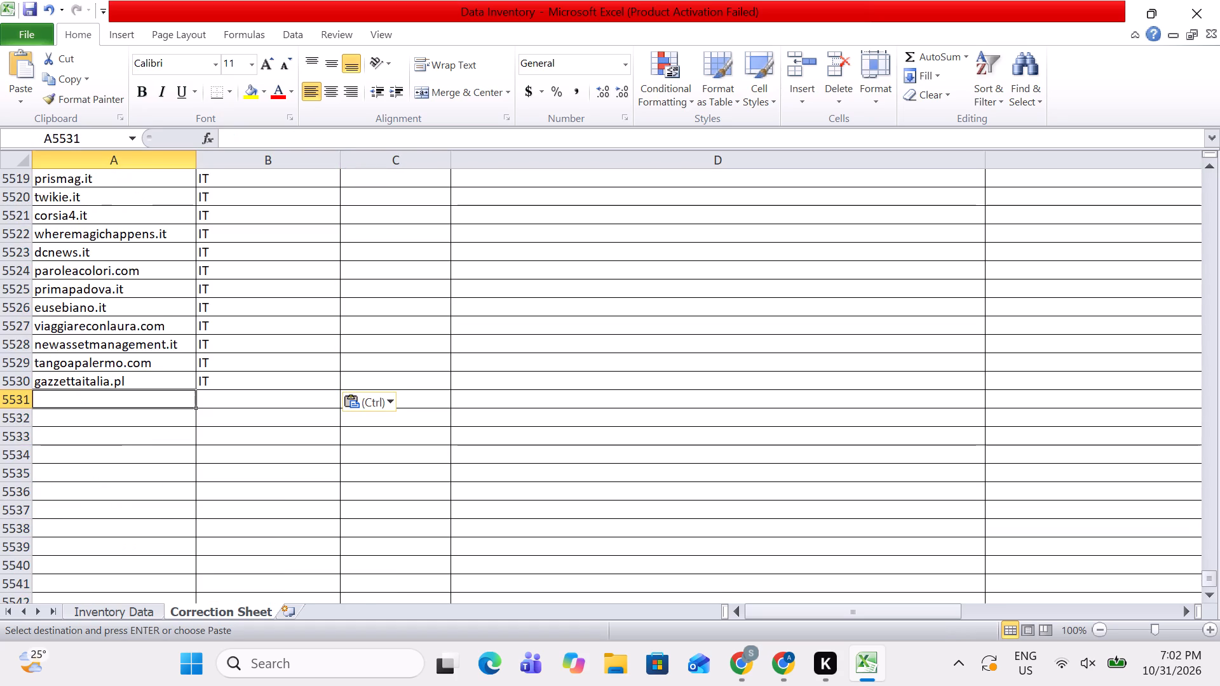
# Enter 631 as Italy's websites available in the Inventory Data sheet.
pyautogui.click(133, 609)
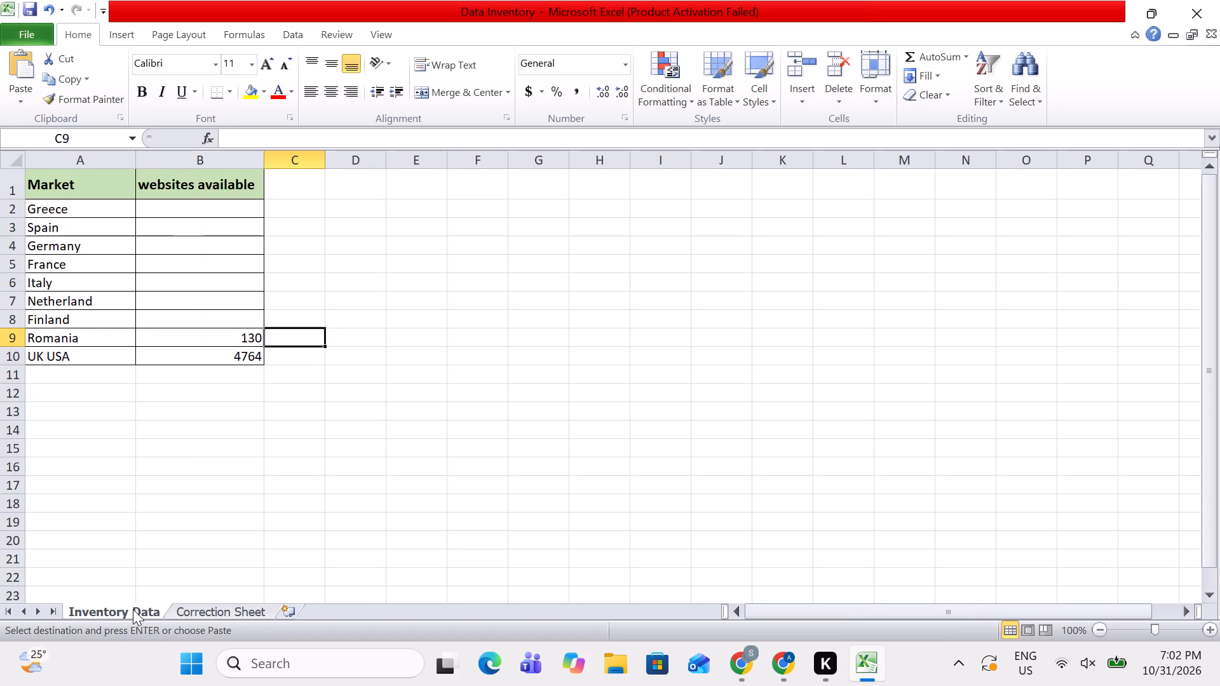
pyautogui.press('Left')
pyautogui.press('Up')
pyautogui.press('Left')
pyautogui.press('Up')
pyautogui.press('Up')
pyautogui.press('Right')
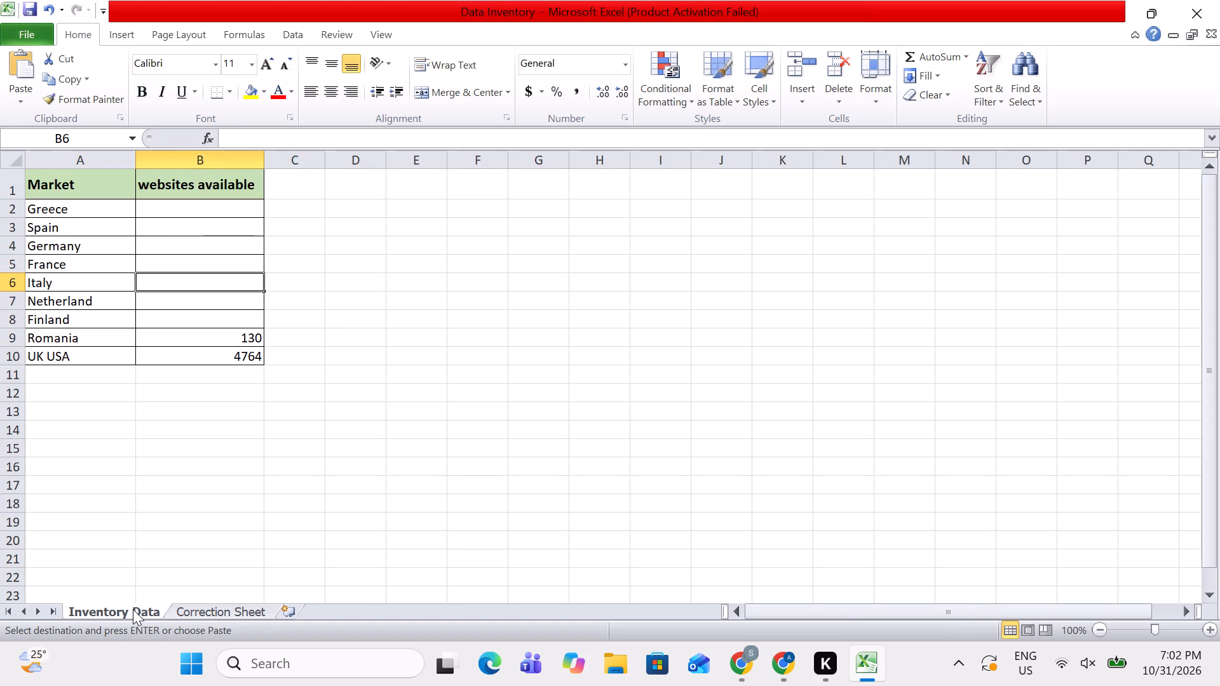
pyautogui.write('631')
pyautogui.press('Tab')
pyautogui.press('Left')
pyautogui.press('Left')
pyautogui.press('Right')
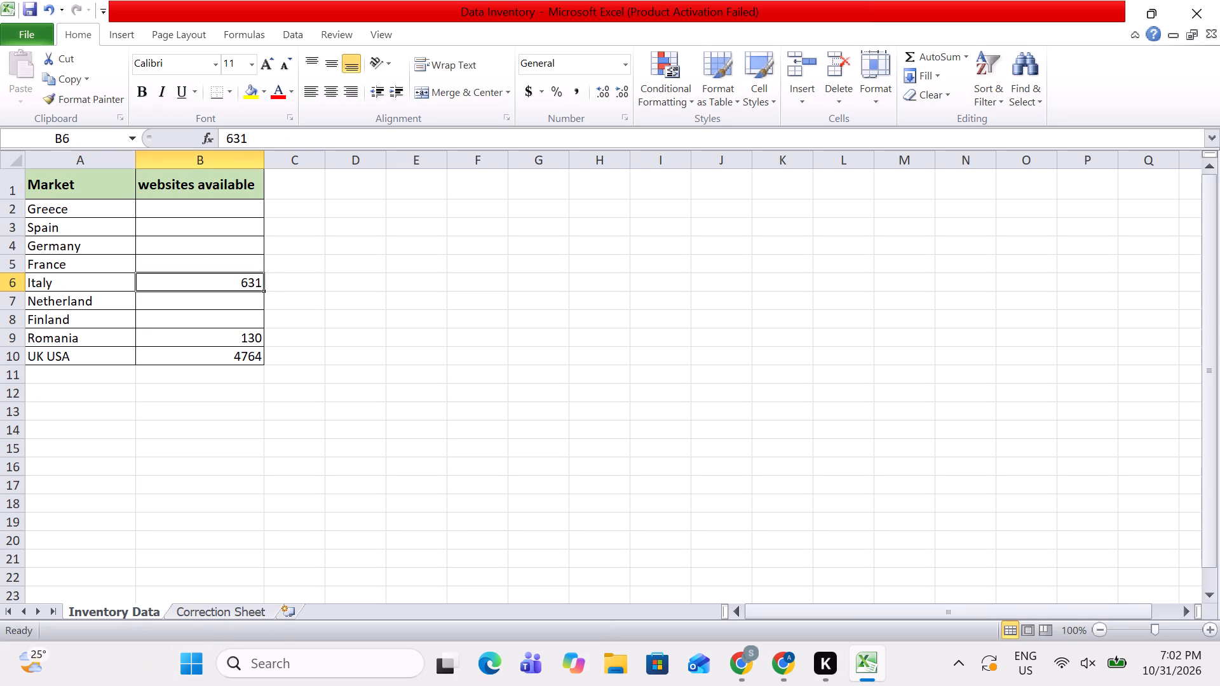
# Switch to the Email - Master Sheet and filter the ES, MX, AR sheet's Status column to (Blanks) and one further status.
pyautogui.hotkey('alt', 'Tab')
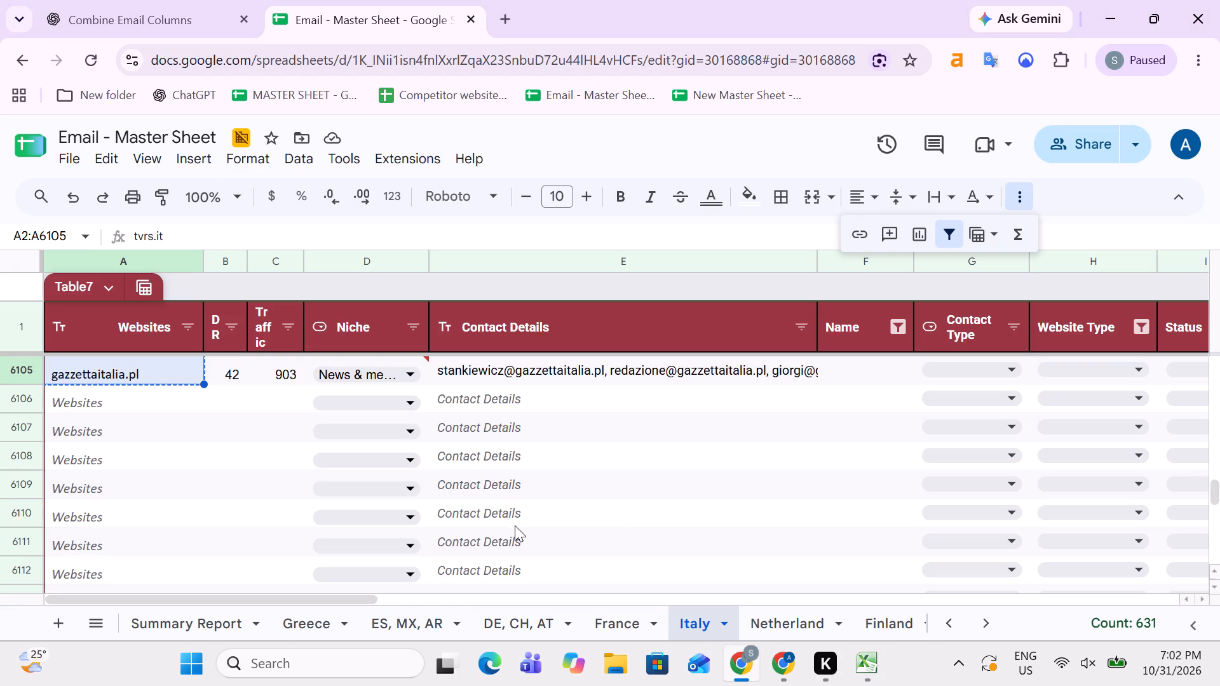
pyautogui.click(404, 629)
pyautogui.click(618, 441)
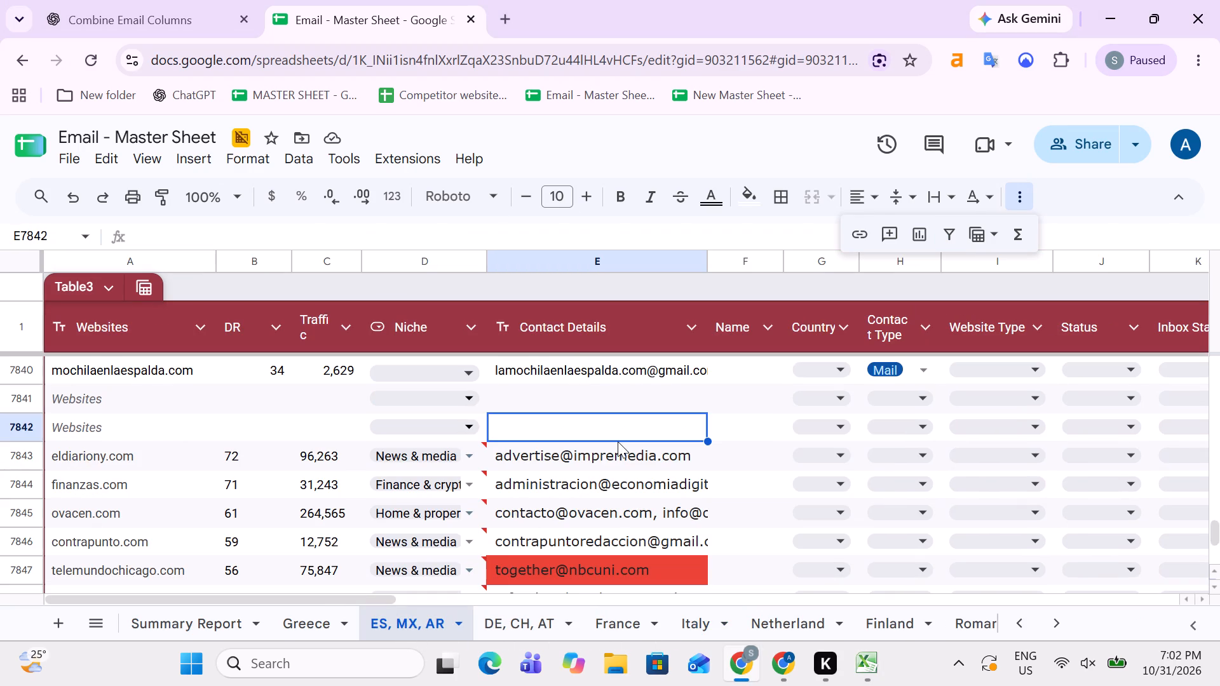
pyautogui.press('Right')
pyautogui.press('Right')
pyautogui.press('Right')
pyautogui.press('Right')
pyautogui.press('Right')
pyautogui.press('Right')
pyautogui.press('Right')
pyautogui.press('Right')
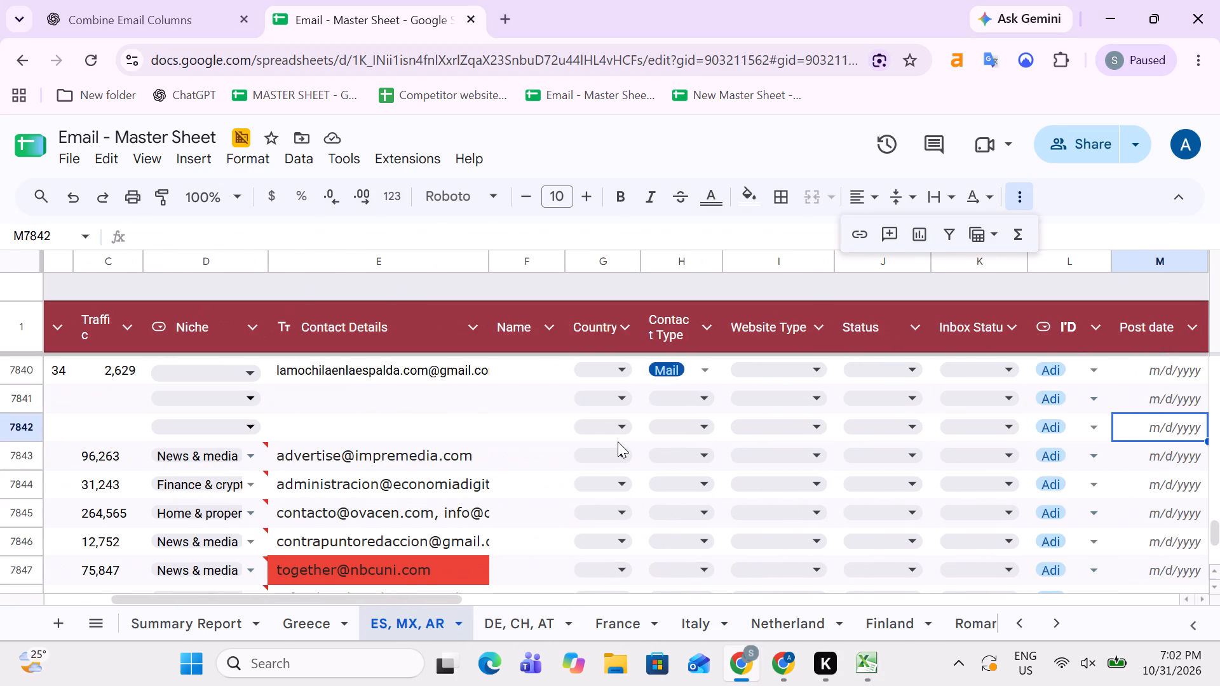
pyautogui.click(914, 318)
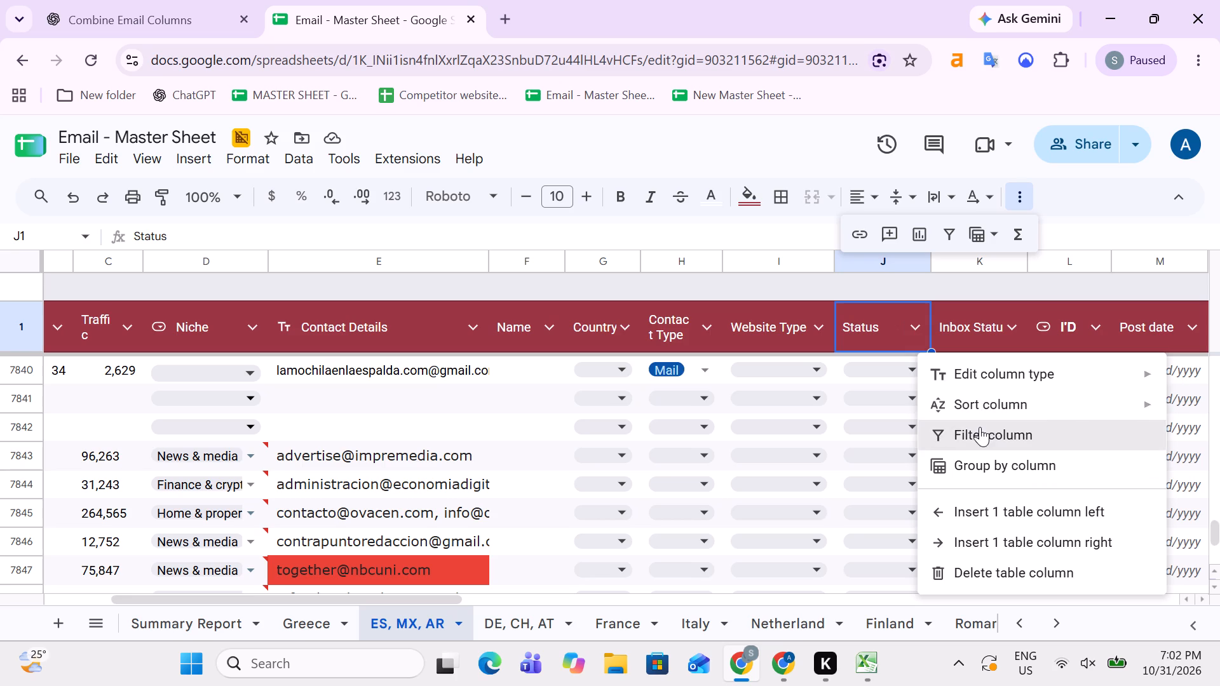
pyautogui.click(980, 427)
pyautogui.scroll(-3, 832, 429)
pyautogui.click(745, 382)
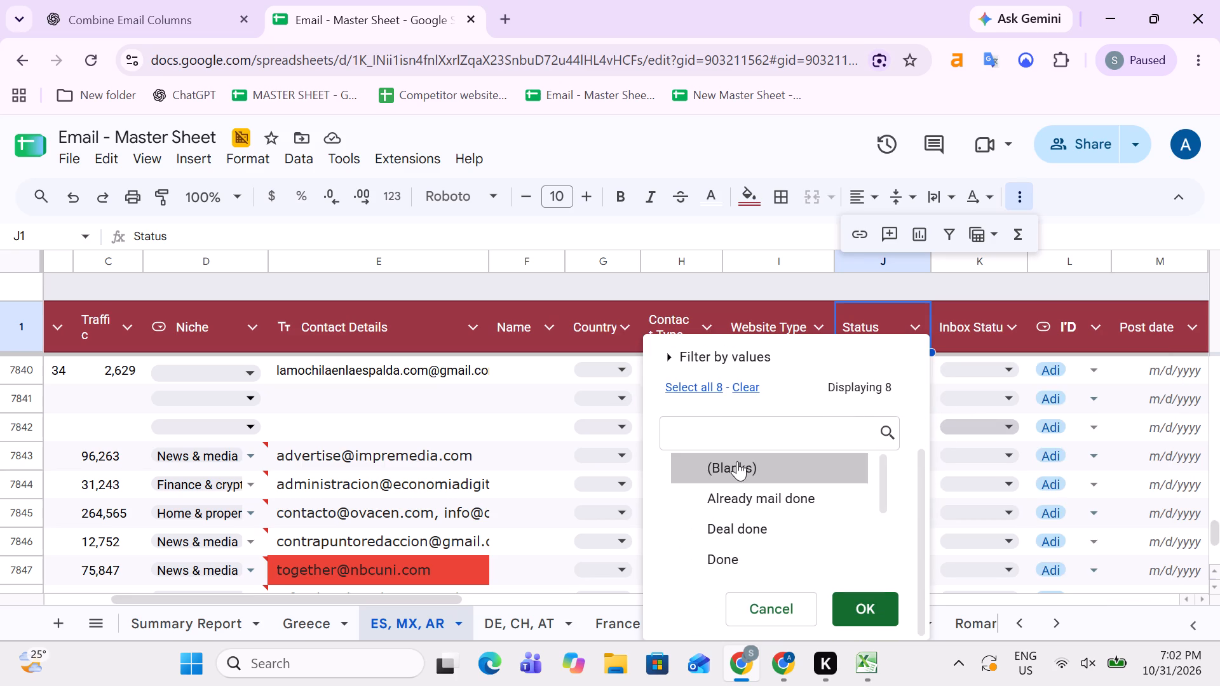
pyautogui.click(737, 461)
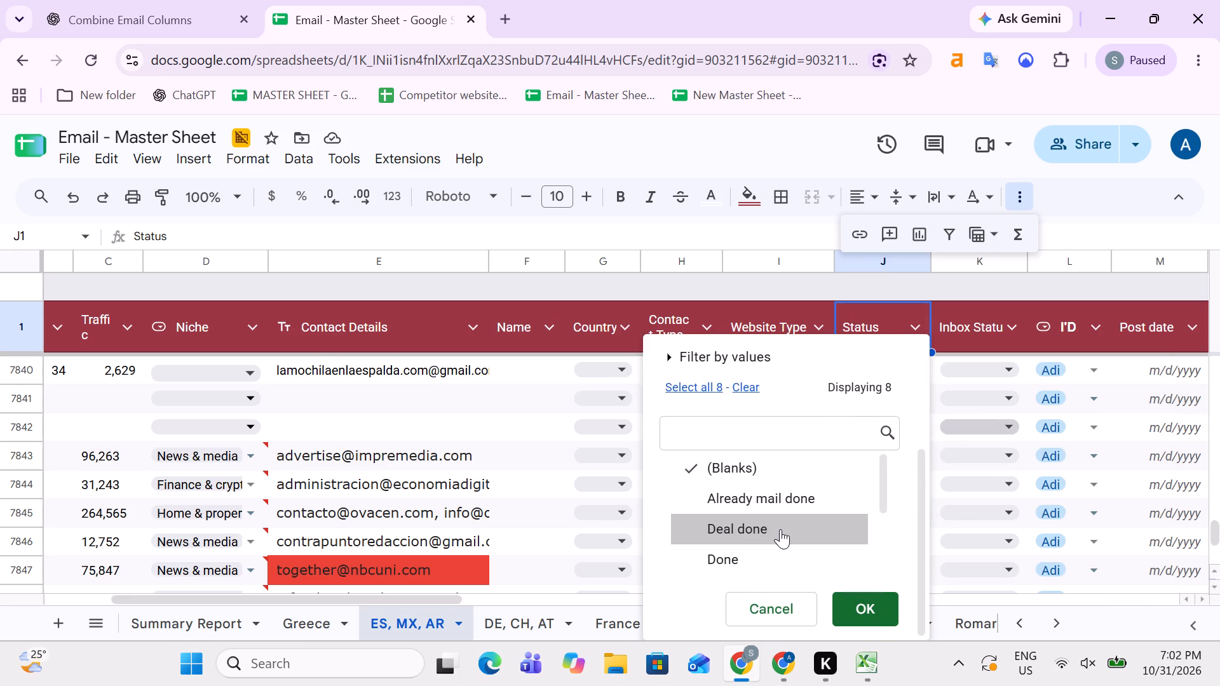
pyautogui.scroll(-1, 781, 530)
pyautogui.click(759, 521)
pyautogui.click(844, 604)
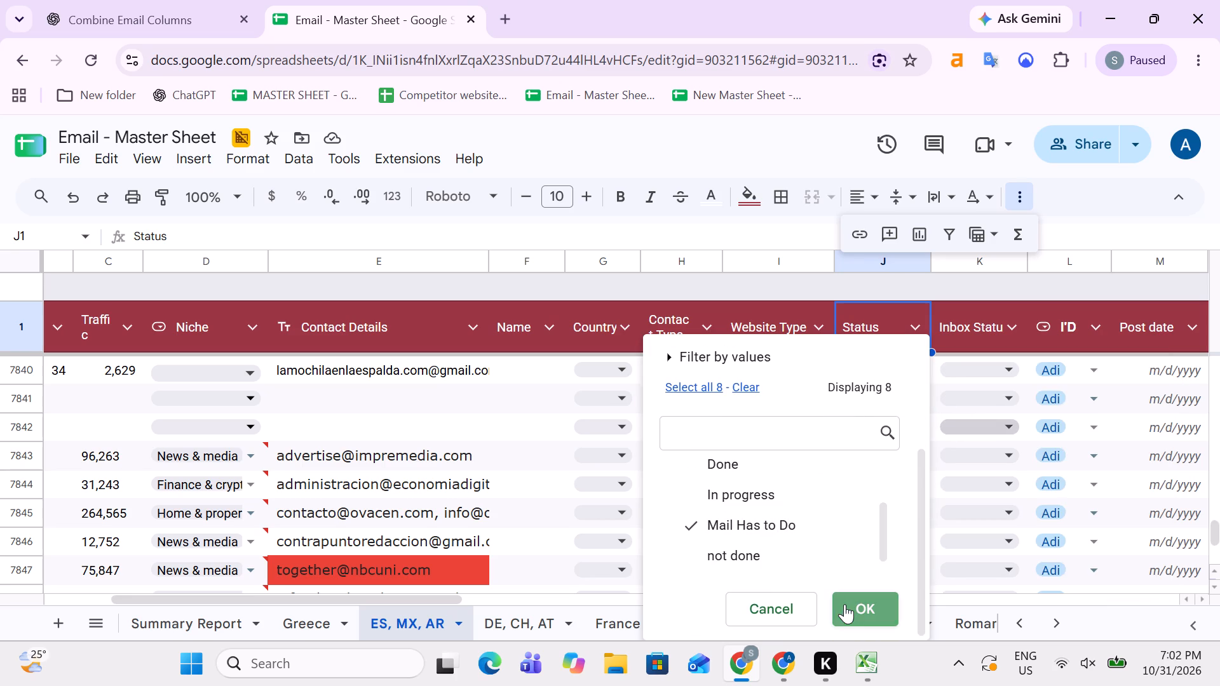
# Filter the ES, MX, AR sheet's Website Type column to show only (Blanks), Full List and Uniqe.
pyautogui.click(813, 328)
pyautogui.scroll(-6, 713, 473)
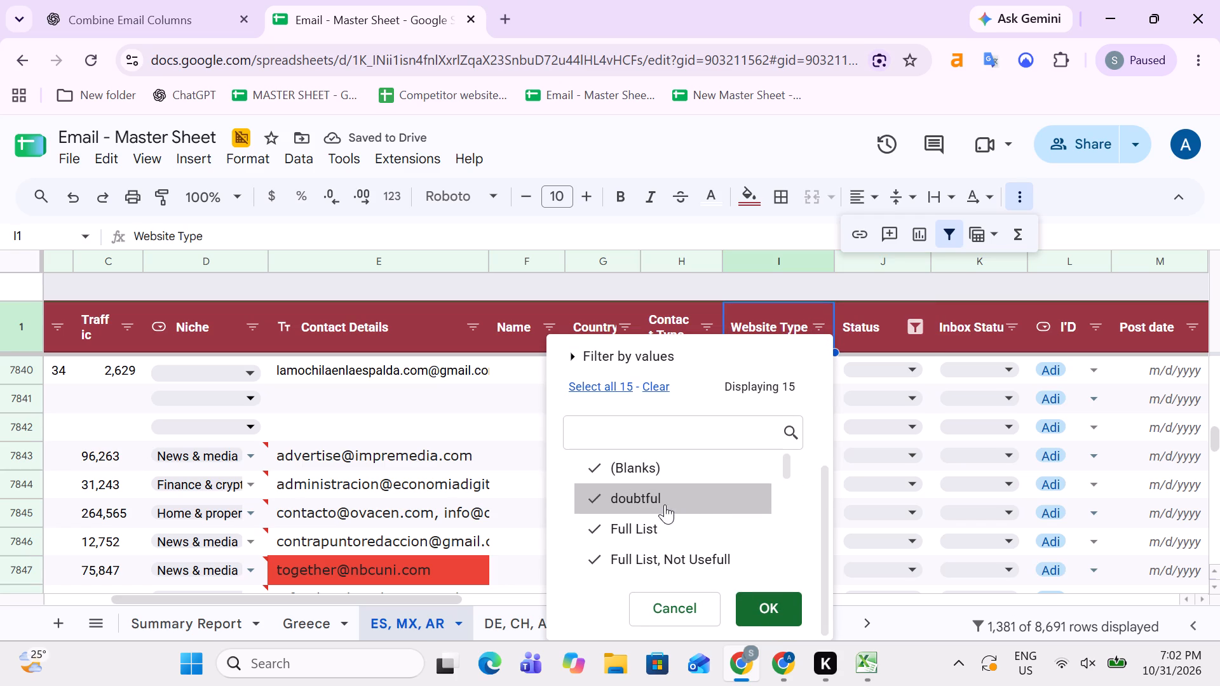
pyautogui.click(657, 498)
pyautogui.click(686, 553)
pyautogui.scroll(-1, 693, 520)
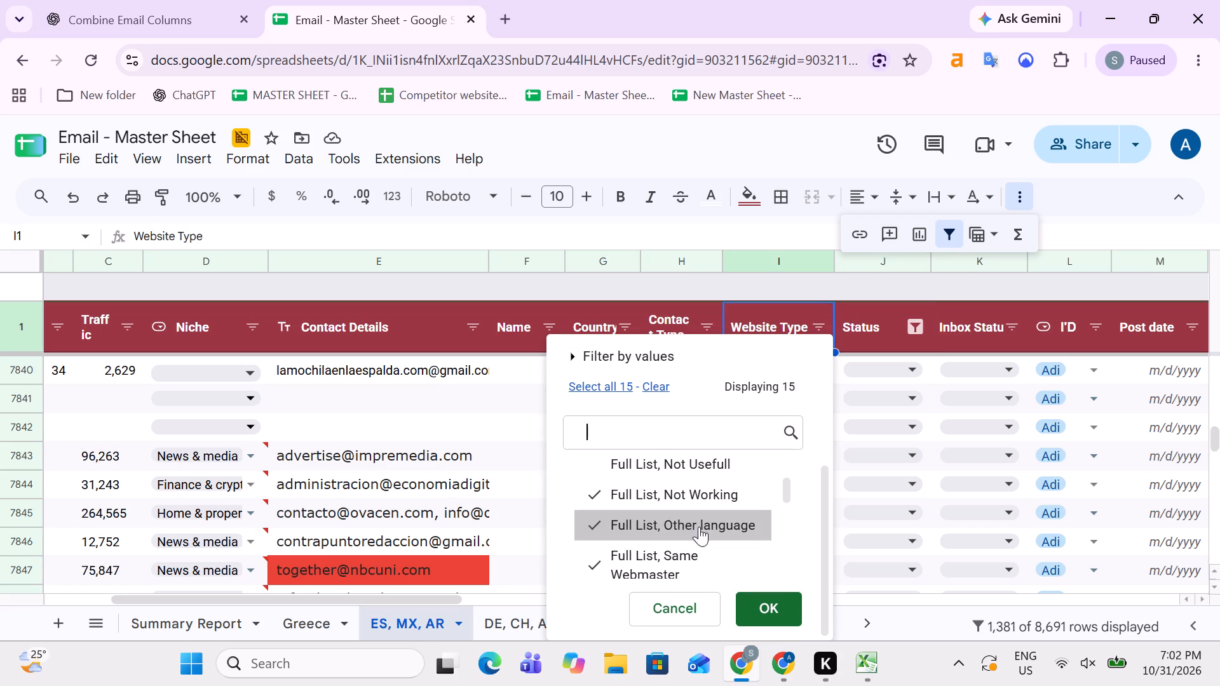
pyautogui.click(653, 379)
pyautogui.scroll(-5, 665, 518)
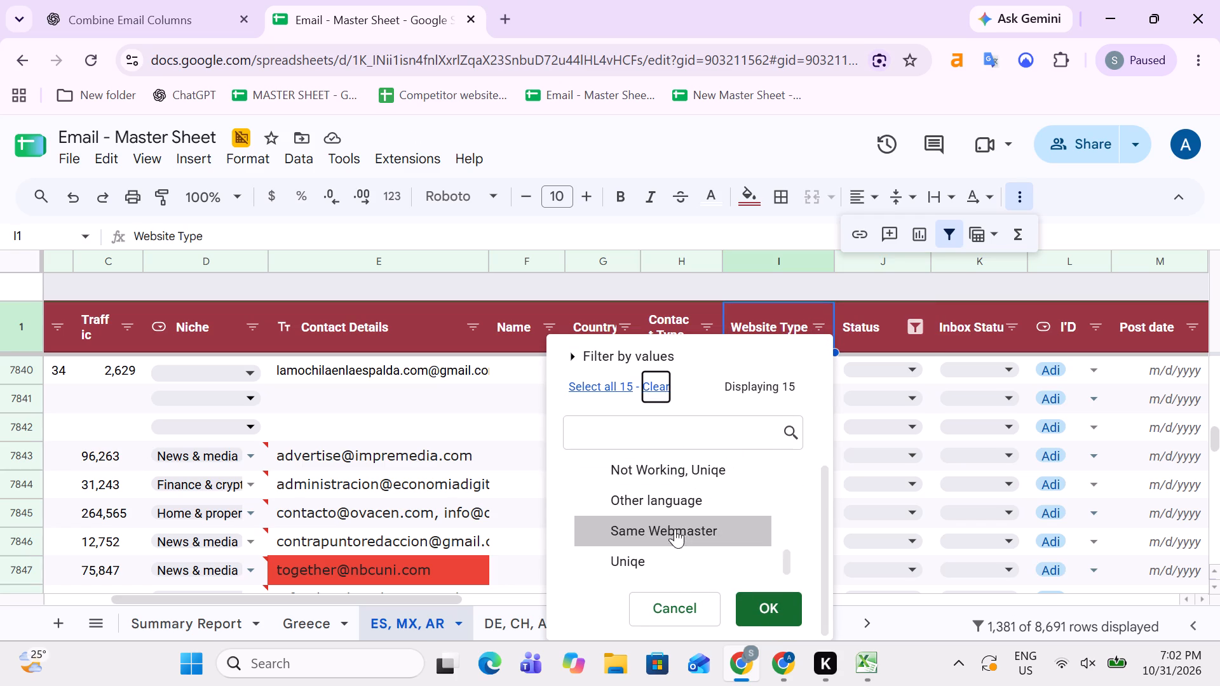
pyautogui.scroll(-2, 654, 559)
pyautogui.click(654, 558)
pyautogui.scroll(2, 674, 521)
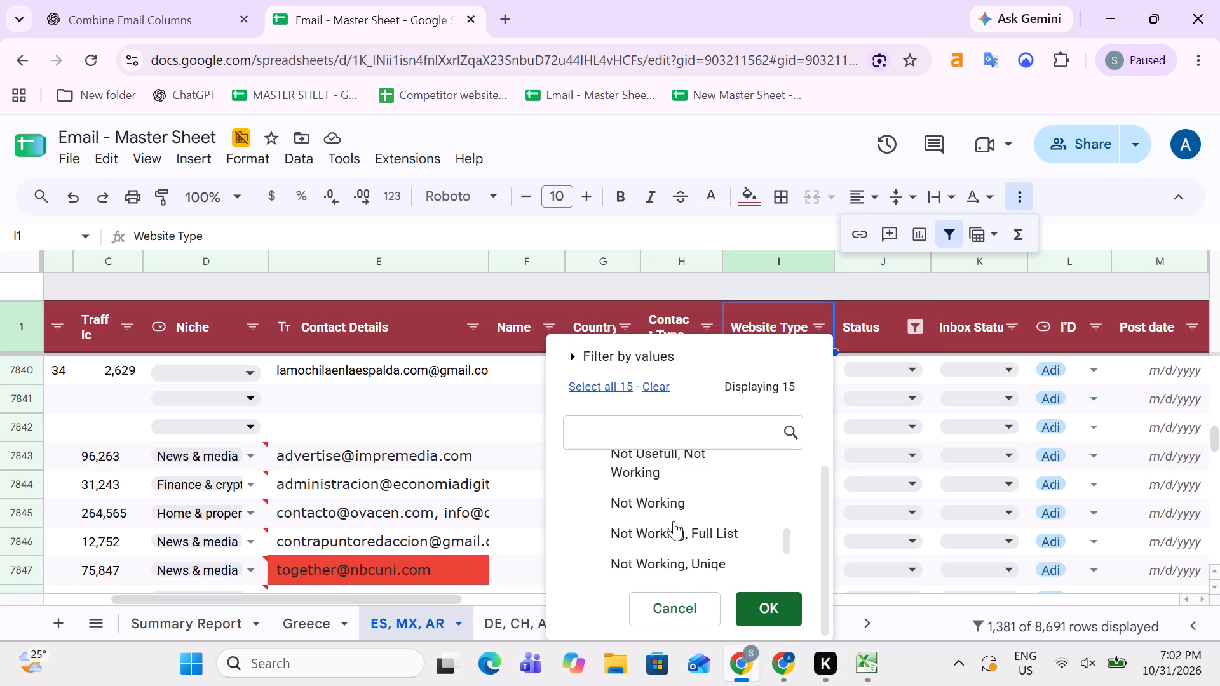
pyautogui.scroll(3, 674, 521)
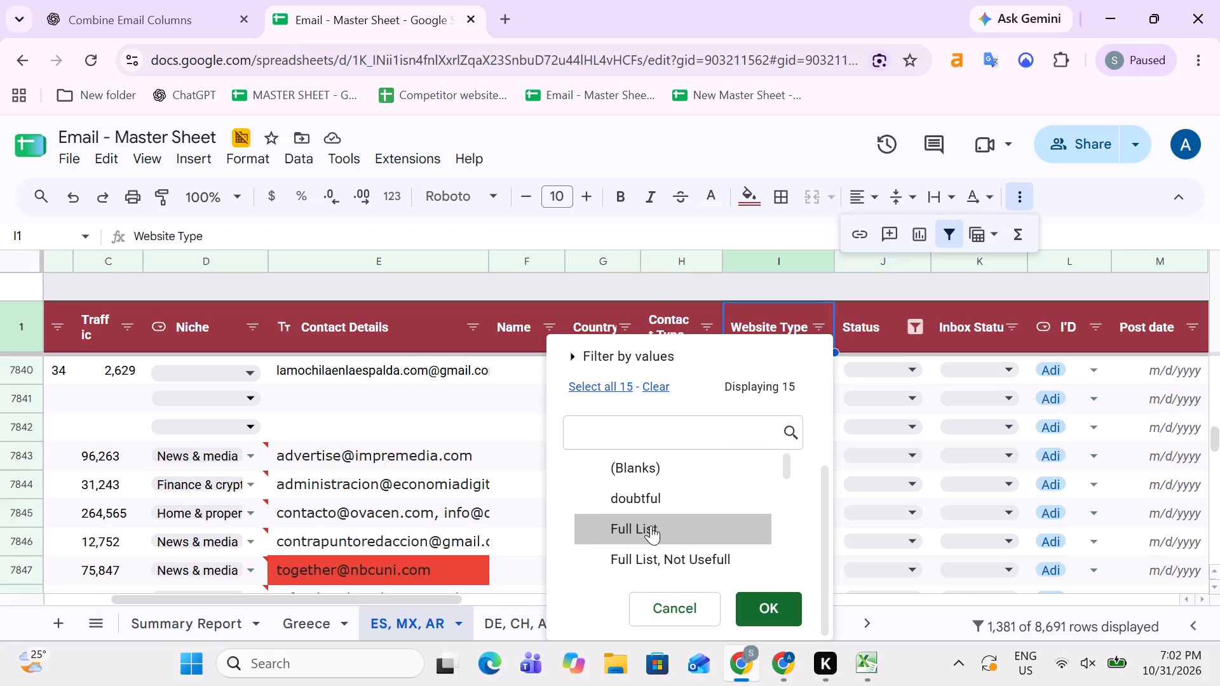
pyautogui.click(651, 525)
pyautogui.click(661, 473)
pyautogui.click(766, 607)
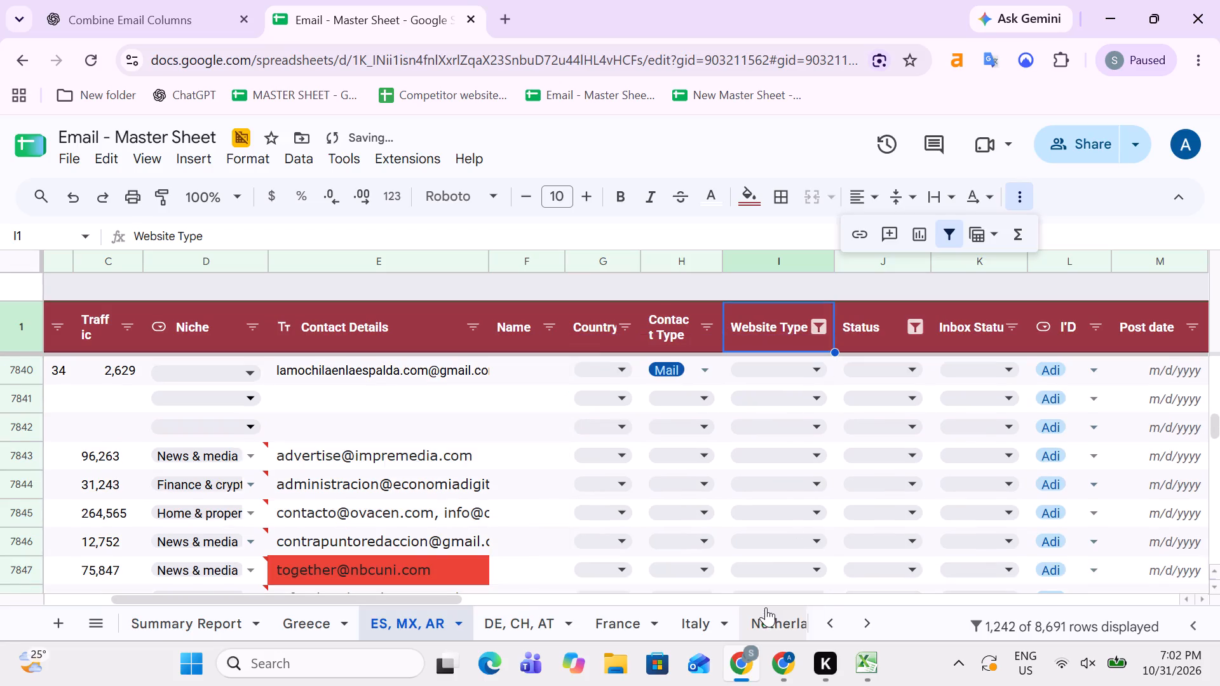
# Filter the ES, MX, AR sheet's Contact Type column to show only (Blanks), Form, Mail and Mail, Form.
pyautogui.scroll(20, 754, 569)
pyautogui.scroll(2, 754, 569)
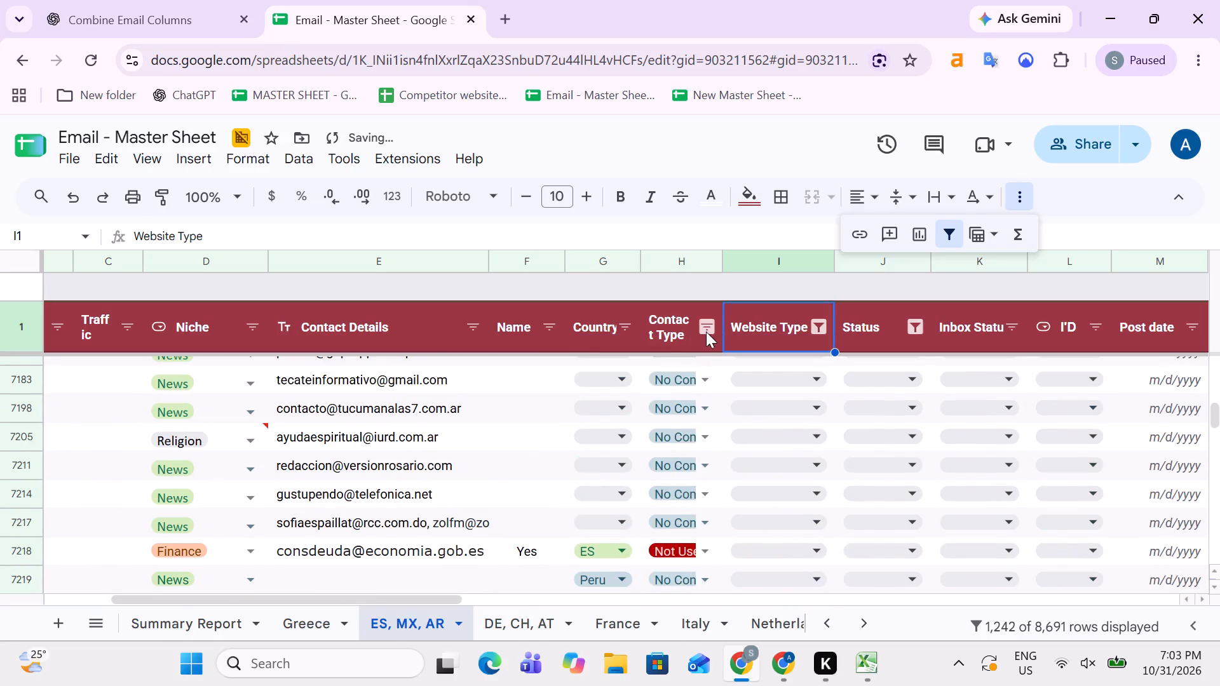
pyautogui.click(706, 330)
pyautogui.scroll(-5, 602, 459)
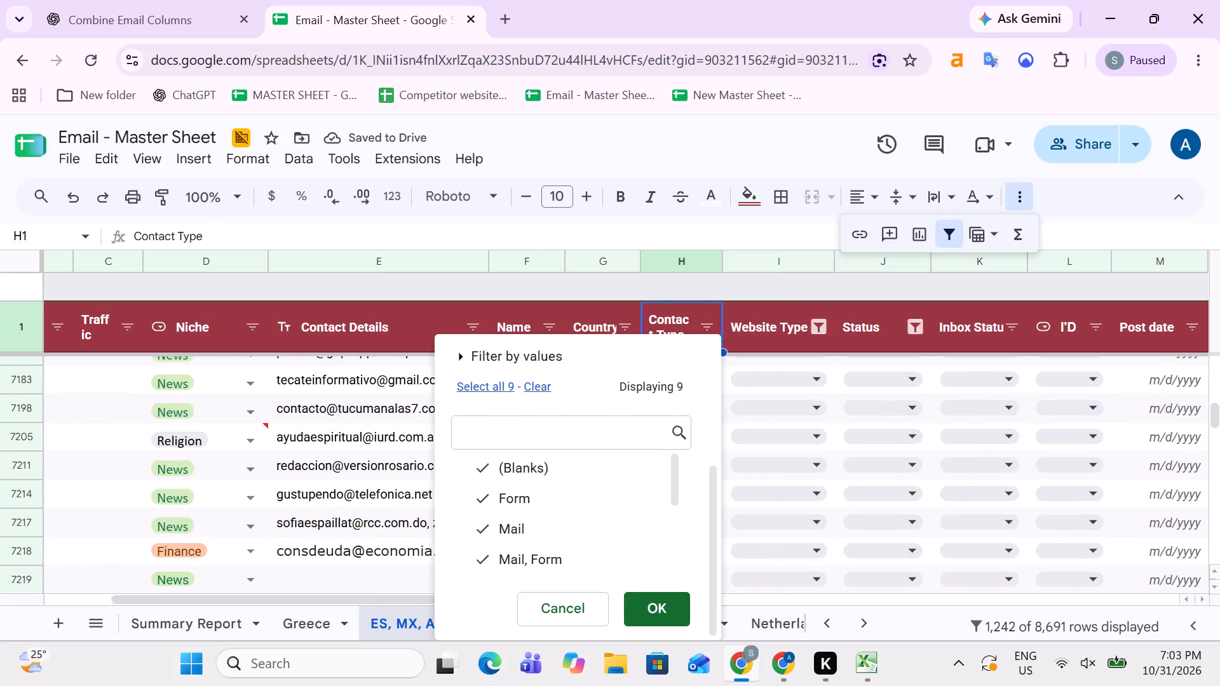
pyautogui.click(541, 386)
pyautogui.click(545, 466)
pyautogui.click(537, 499)
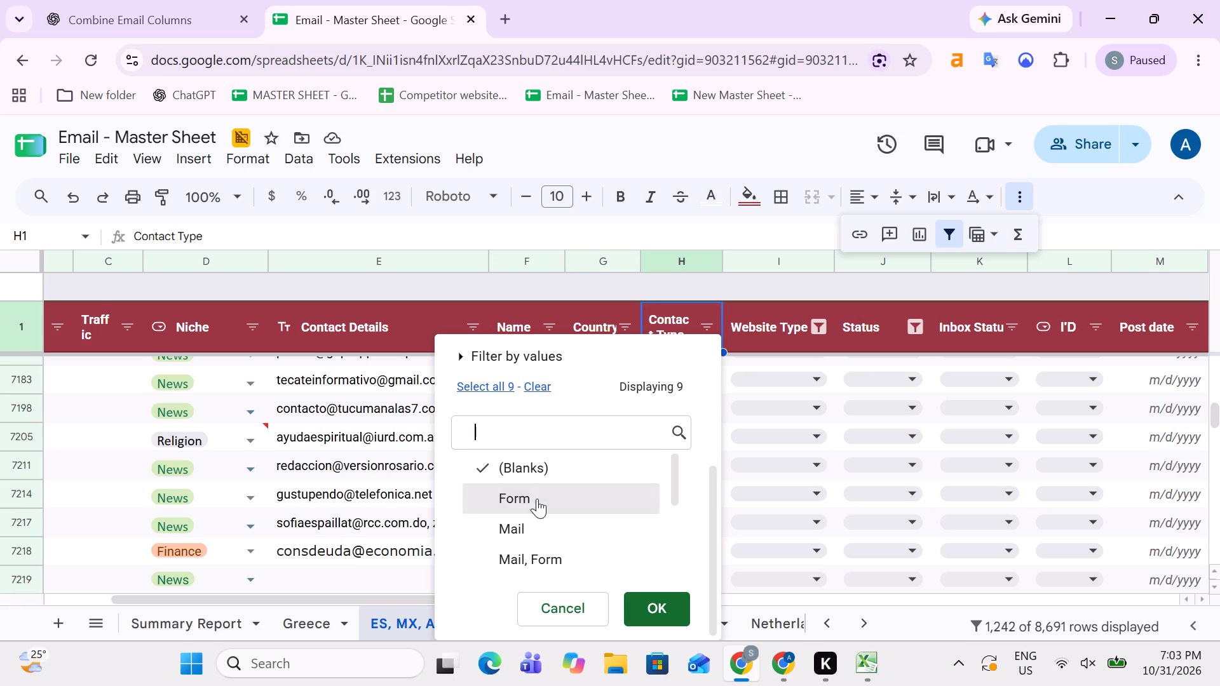
pyautogui.click(543, 531)
pyautogui.scroll(-1, 594, 503)
pyautogui.click(552, 467)
pyautogui.scroll(-2, 585, 516)
pyautogui.click(672, 624)
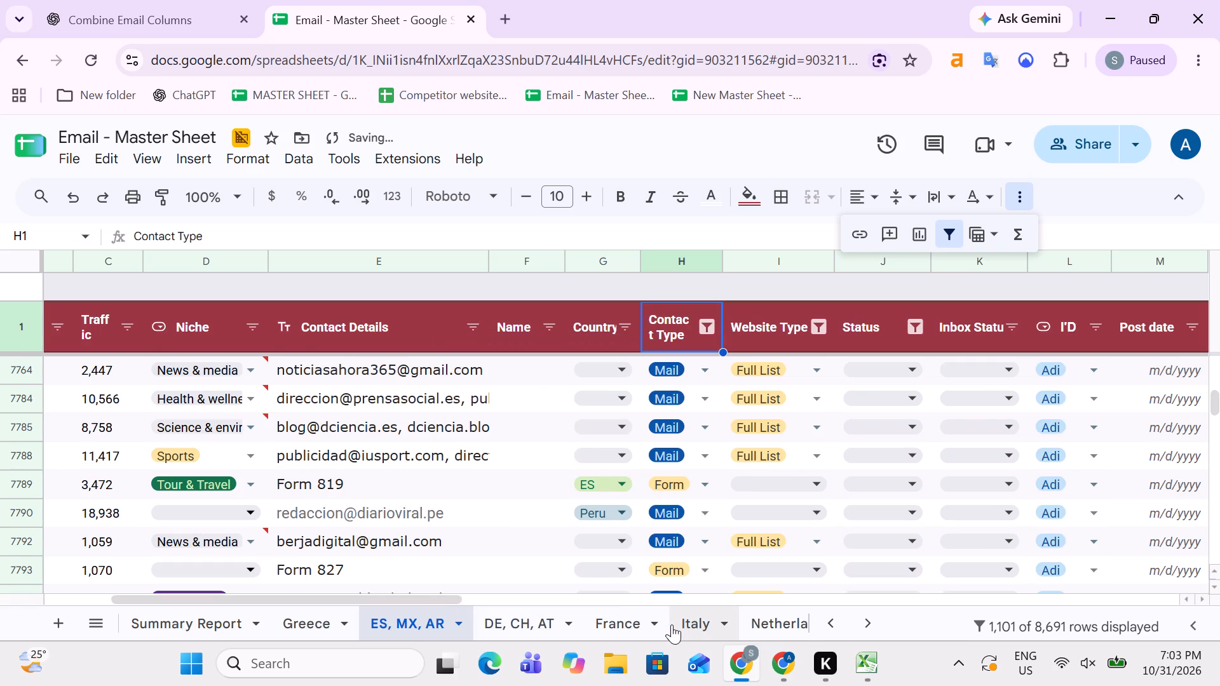
# Copy the filtered Websites column of the ES, MX, AR sheet, from paparazzi.com.ar down to estamosenlinea.com.ve.
pyautogui.press('Down')
pyautogui.press('Up')
pyautogui.press('Up')
pyautogui.press('Down')
pyautogui.press('Right')
pyautogui.press('Right')
pyautogui.press('Right')
pyautogui.press('Right')
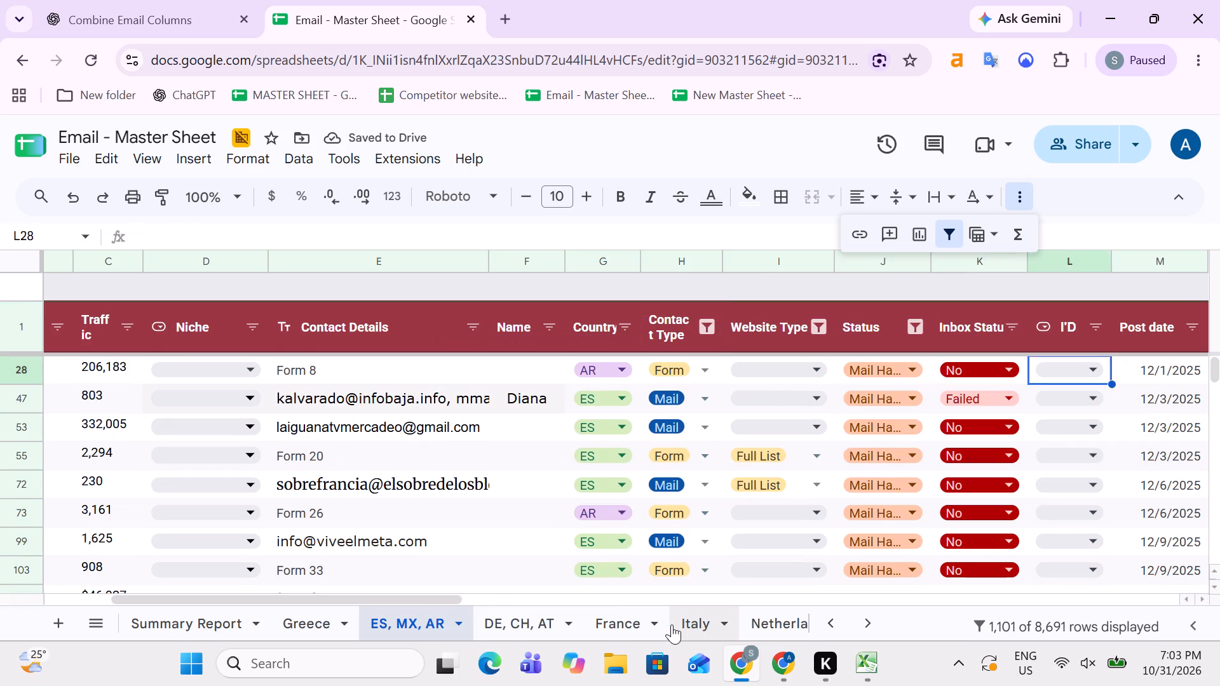
pyautogui.press('Right')
pyautogui.press('Right')
pyautogui.press('Right')
pyautogui.press('Right')
pyautogui.press('Right')
pyautogui.press('Right')
pyautogui.press('Right')
pyautogui.press('Right')
pyautogui.press('Left')
pyautogui.press('Left')
pyautogui.press('Left')
pyautogui.press('Left')
pyautogui.press('Left')
pyautogui.press('Left')
pyautogui.press('Left')
pyautogui.press('Left')
pyautogui.press('Left')
pyautogui.press('Left')
pyautogui.press('Left')
pyautogui.press('Left')
pyautogui.press('Left')
pyautogui.press('Left')
pyautogui.press('Left')
pyautogui.press('Left')
pyautogui.press('Left')
pyautogui.press('Left')
pyautogui.press('Left')
pyautogui.press('Left')
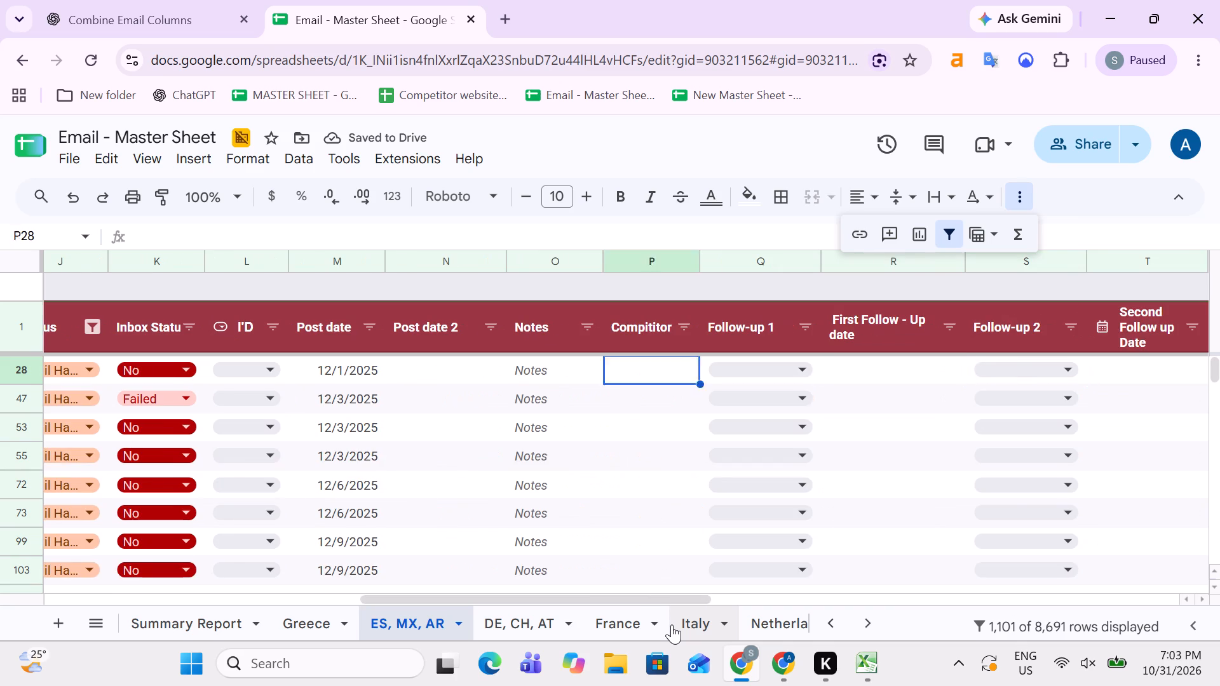
pyautogui.press('Up')
pyautogui.press('Down')
pyautogui.press('Up')
pyautogui.press('Down')
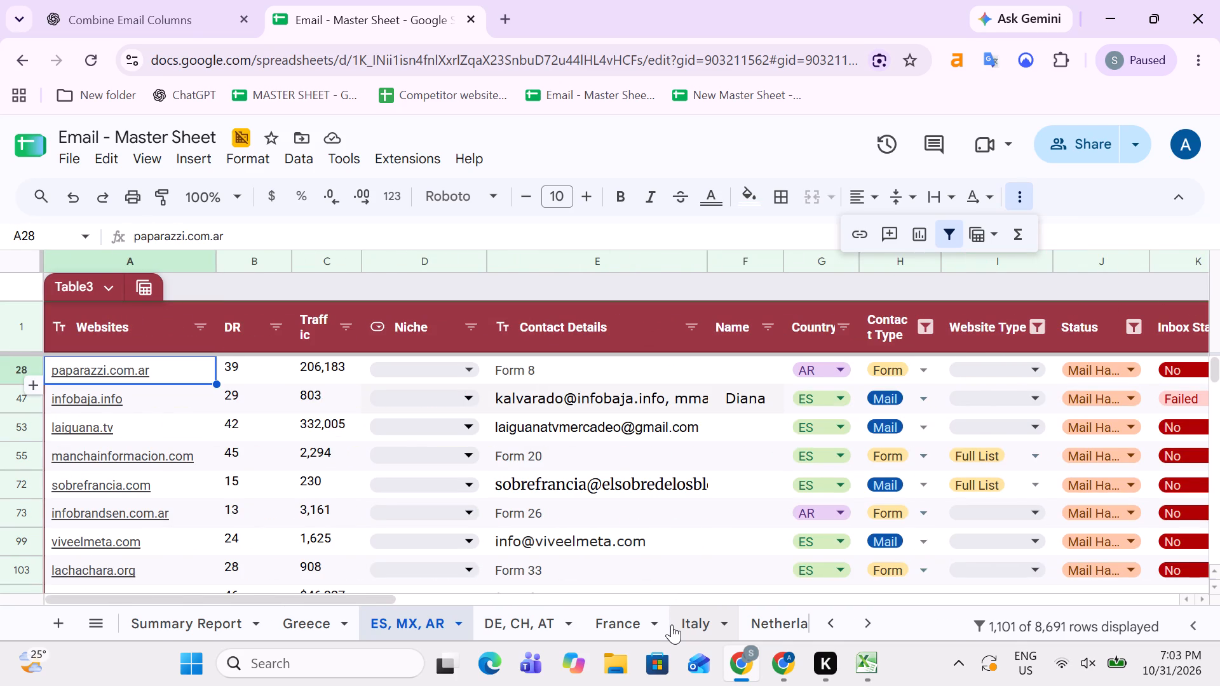
pyautogui.hotkey('ctrl', 'shift', 'Down')
pyautogui.hotkey('ctrl', 'shift', 'Down')
pyautogui.hotkey('ctrl', 'shift', 'Down')
pyautogui.hotkey('ctrl', 'shift', 'Down')
pyautogui.hotkey('ctrl', 'shift', 'Down')
pyautogui.hotkey('ctrl', 'shift', 'Down')
pyautogui.hotkey('ctrl', 'shift', 'Down')
pyautogui.hotkey('ctrl', 'shift', 'Down')
pyautogui.hotkey('ctrl', 'shift', 'Down')
pyautogui.hotkey('ctrl', 'shift', 'Down')
pyautogui.hotkey('ctrl', 'shift', 'Down')
pyautogui.hotkey('ctrl', 'shift', 'Down')
pyautogui.hotkey('ctrl', 'shift', 'Down')
pyautogui.hotkey('ctrl', 'shift', 'Down')
pyautogui.hotkey('ctrl', 'shift', 'Down')
pyautogui.hotkey('ctrl', 'shift', 'Down')
pyautogui.hotkey('ctrl', 'shift', 'Down')
pyautogui.hotkey('ctrl', 'shift', 'Down')
pyautogui.hotkey('ctrl', 'shift', 'Down')
pyautogui.hotkey('ctrl', 'shift', 'Down')
pyautogui.hotkey('ctrl', 'shift', 'Down')
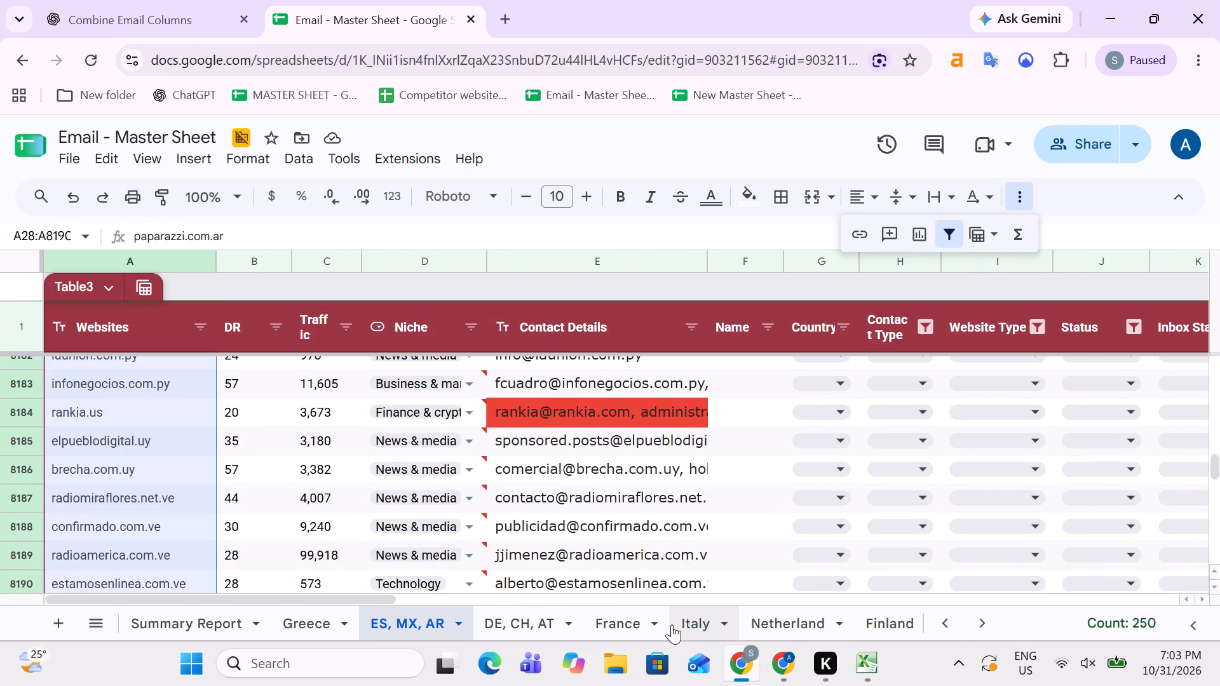
pyautogui.hotkey('ctrl', 'shift', 'Down')
pyautogui.hotkey('ctrl', 'shift', 'Up')
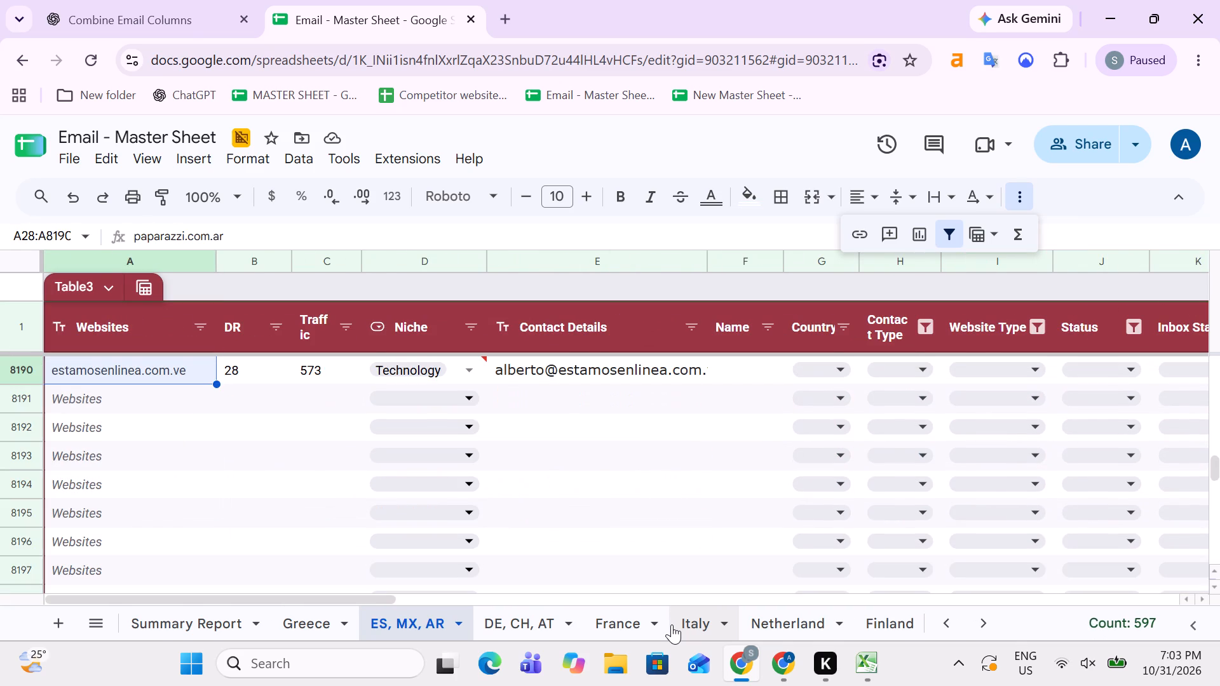
pyautogui.hotkey('ctrl', 'c')
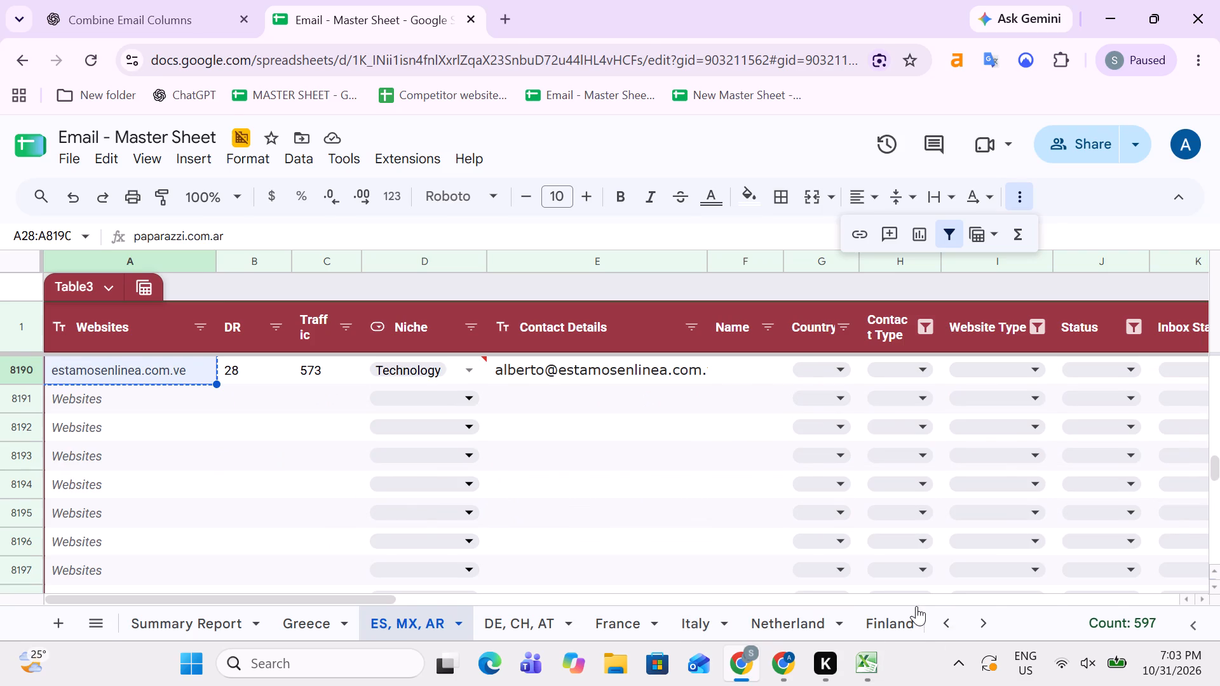
# Switch to the Data Inventory workbook and paste the websites below gazzettaitalia.pl in the Correction Sheet, matching the destination formatting.
pyautogui.hotkey('alt', 'Tab')
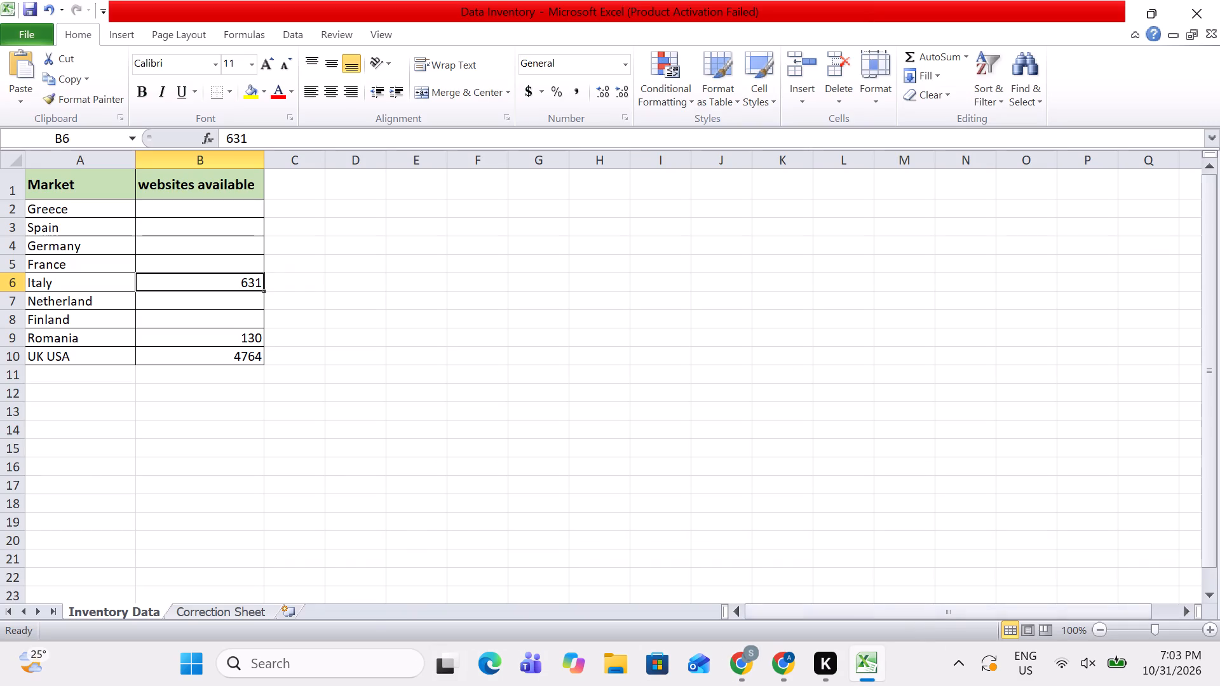
pyautogui.click(207, 610)
pyautogui.press('Down')
pyautogui.press('Up')
pyautogui.hotkey('ctrl', 'v')
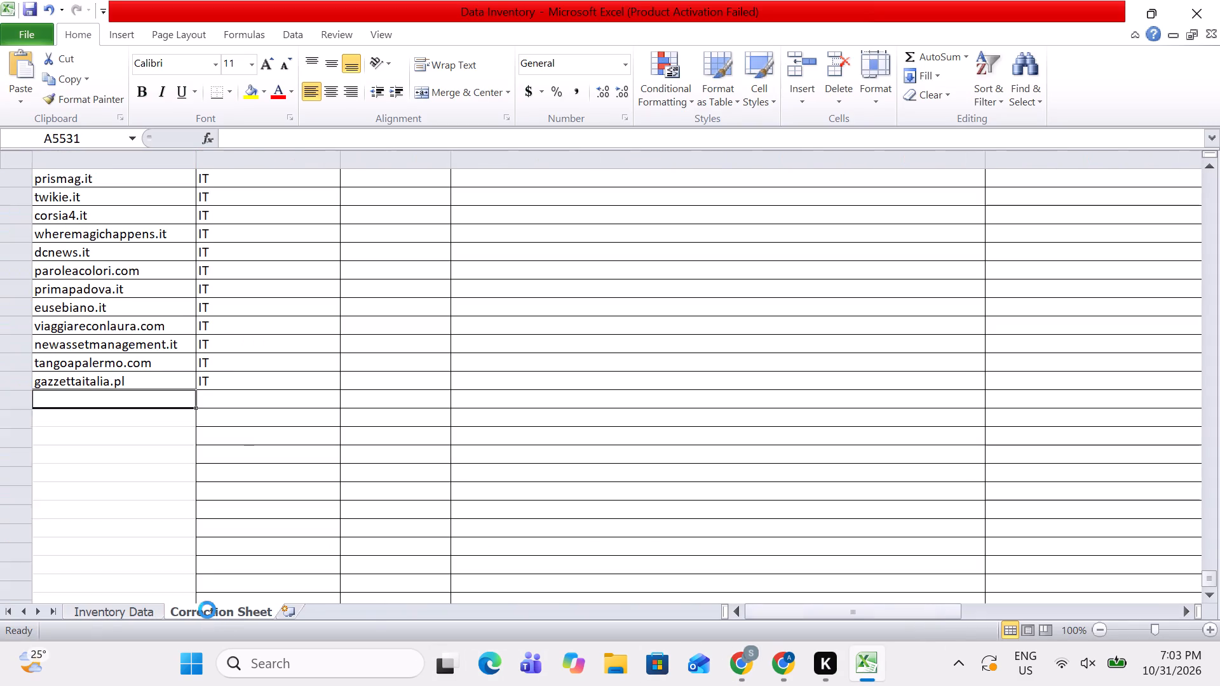
pyautogui.click(207, 595)
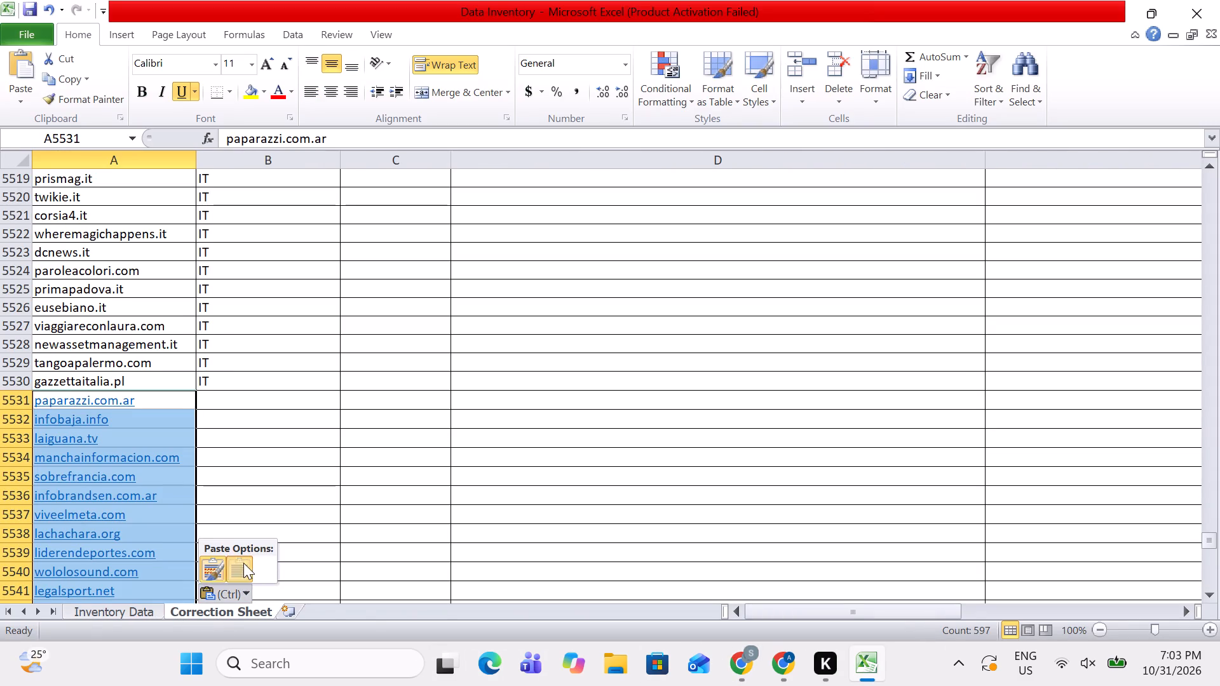
pyautogui.click(243, 563)
# Fill column B with the market code ES for all pasted websites, from paparazzi.com.ar through estamosenlinea.com.ve.
pyautogui.press('Right')
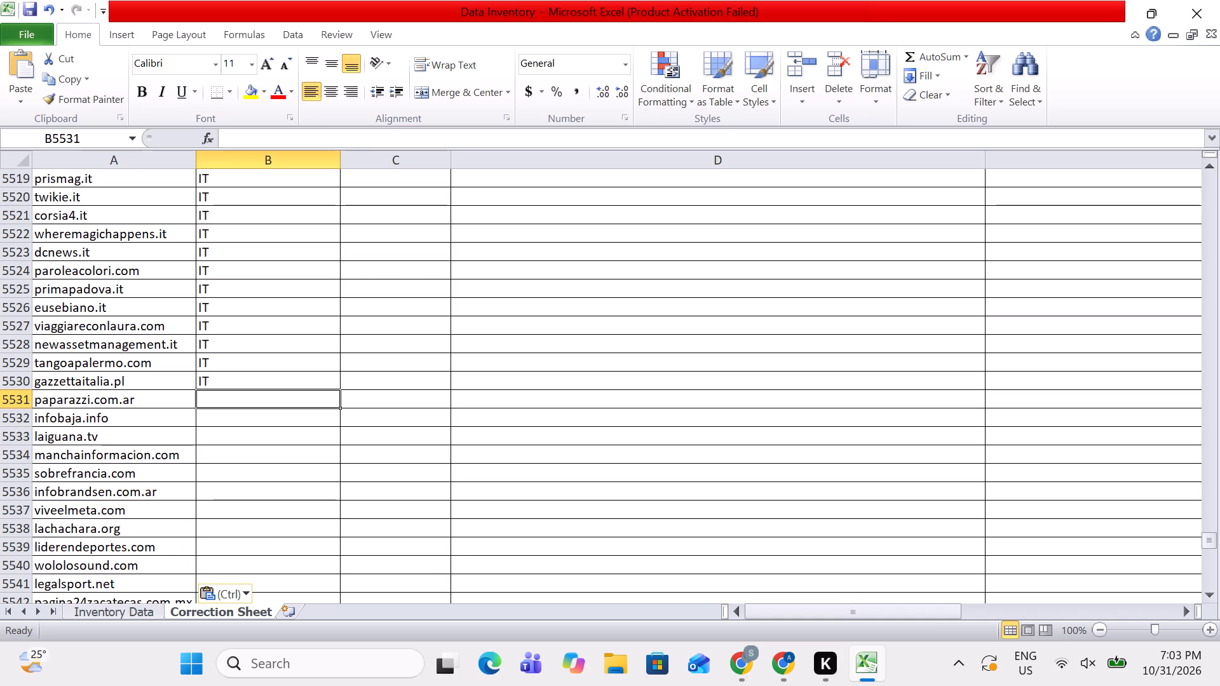
pyautogui.write('ES')
pyautogui.press('Right')
pyautogui.press('Left')
pyautogui.hotkey('ctrl', 'c')
pyautogui.press('Left')
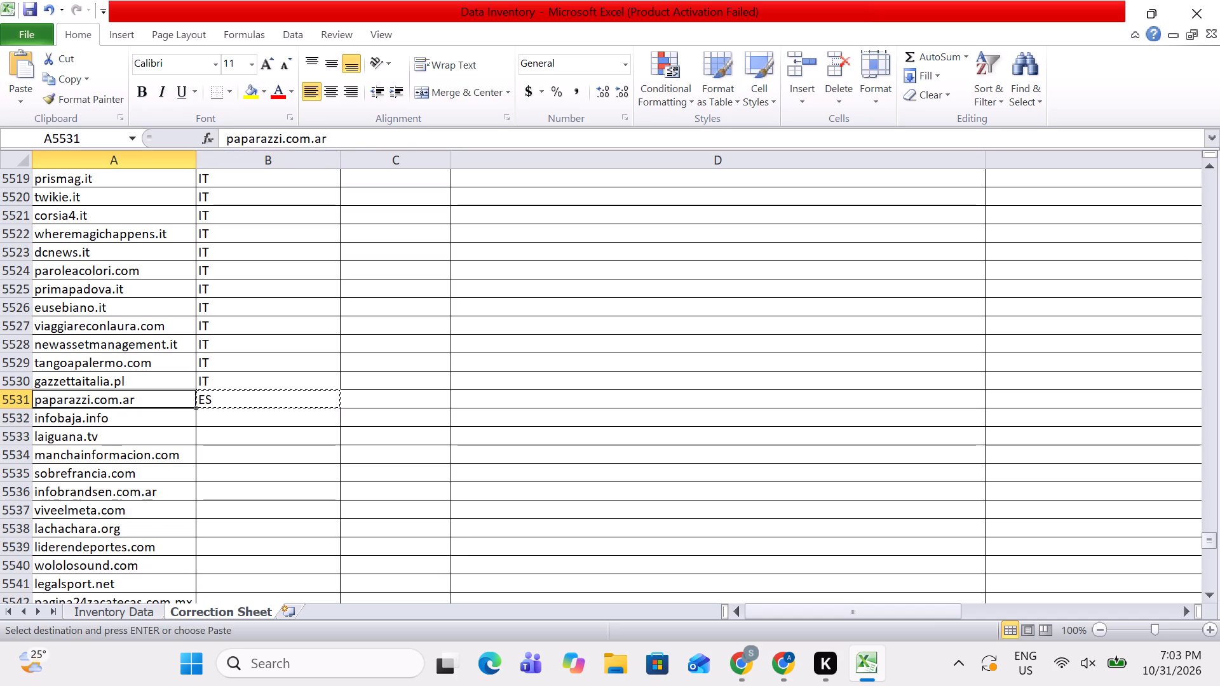
pyautogui.hotkey('ctrl', 'Down')
pyautogui.hotkey('ctrl', 'Down')
pyautogui.hotkey('ctrl', 'Down')
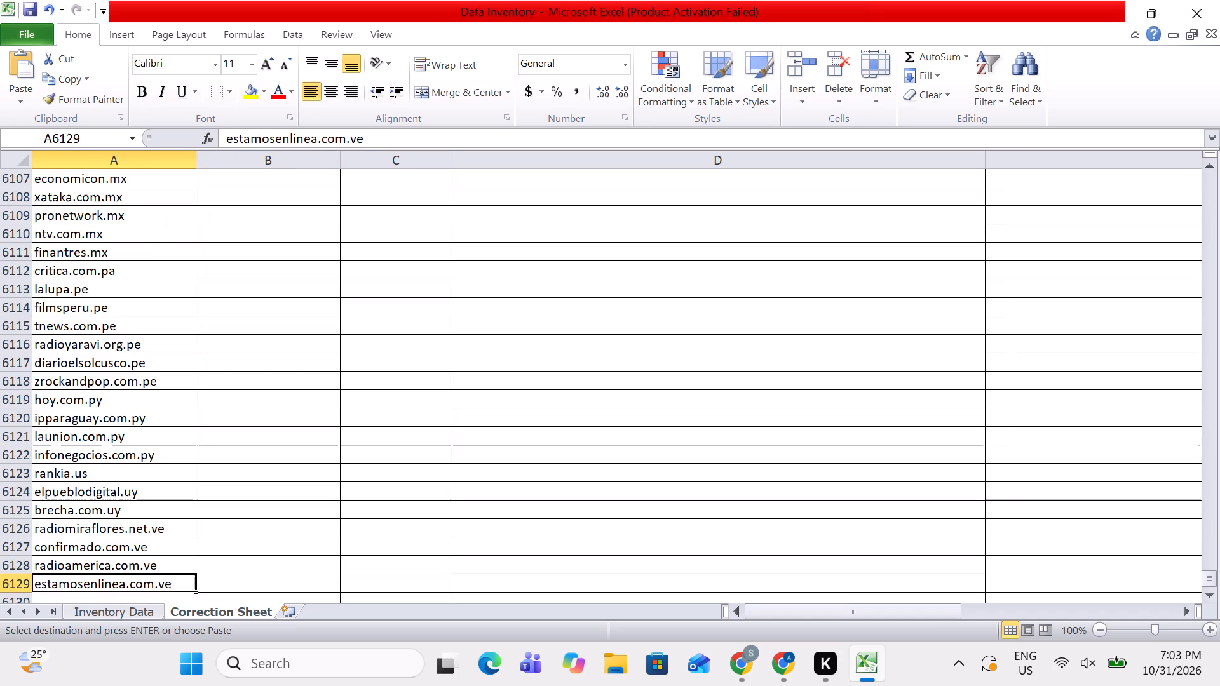
pyautogui.hotkey('ctrl', 'Down')
pyautogui.hotkey('ctrl', 'Up')
pyautogui.press('Up')
pyautogui.press('Down')
pyautogui.press('Right')
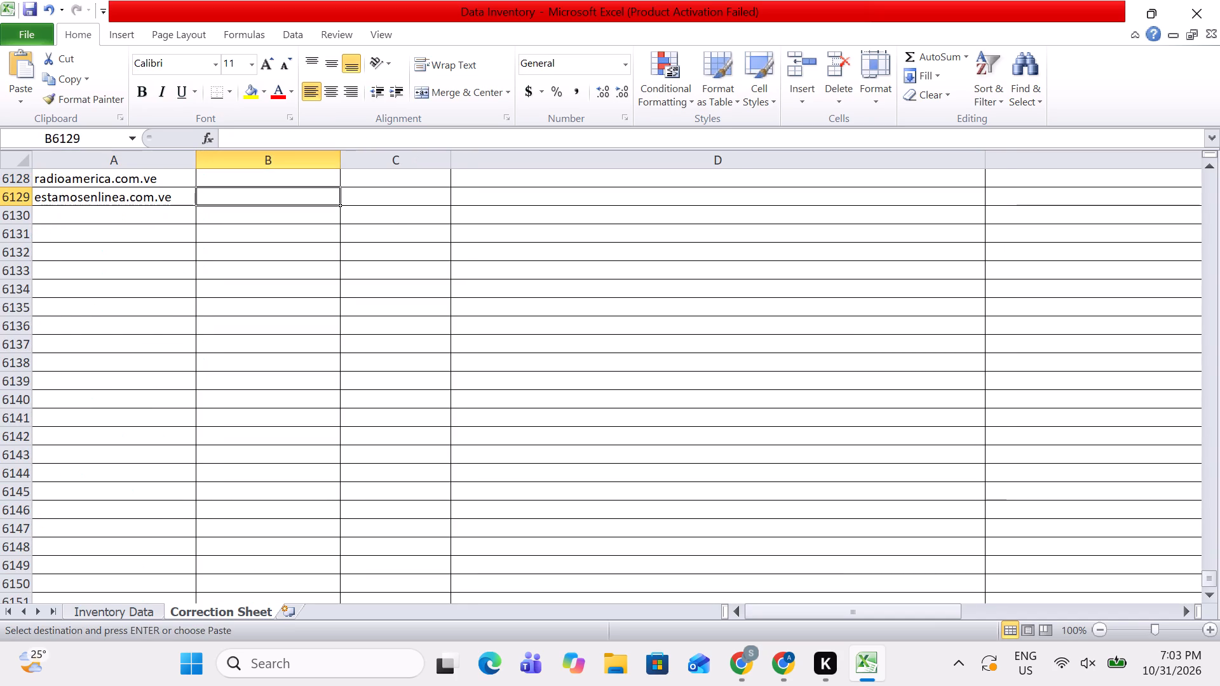
pyautogui.hotkey('ctrl', 'v')
pyautogui.hotkey('ctrl', 'shift', 'Up')
pyautogui.hotkey('shift', 'Down')
pyautogui.hotkey('ctrl', 'v')
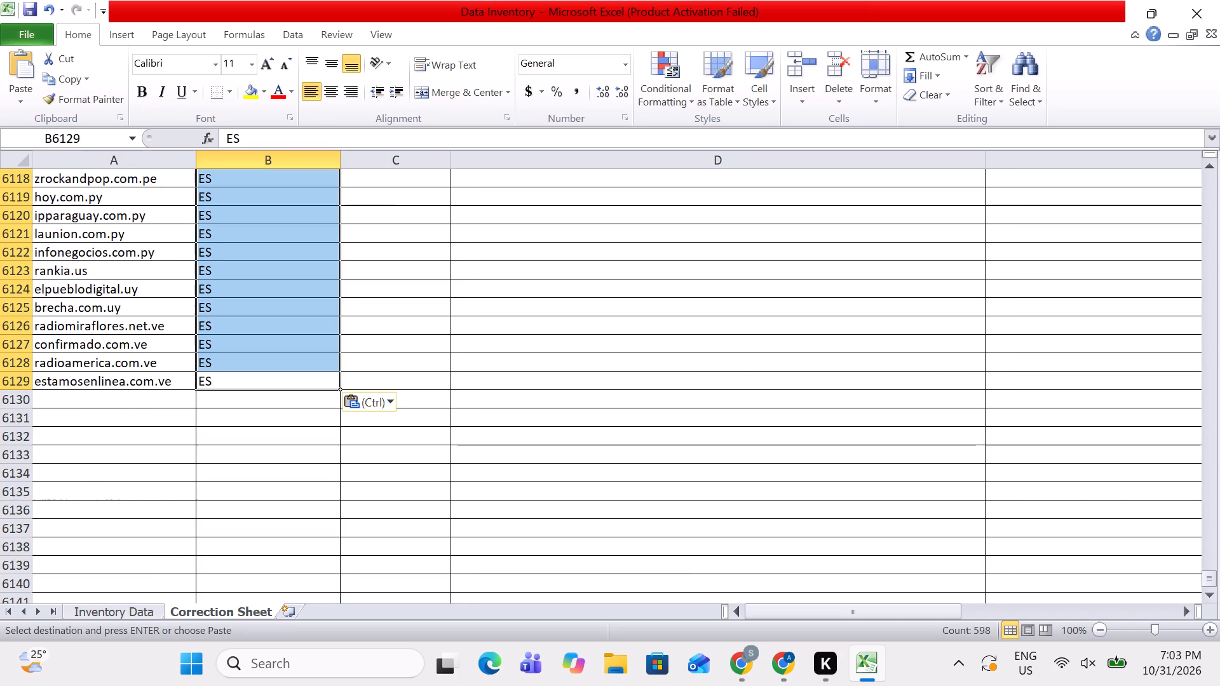
pyautogui.press('Down')
pyautogui.press('Up')
pyautogui.press('Up')
pyautogui.press('Up')
pyautogui.press('Up')
pyautogui.press('Up')
pyautogui.press('Up')
pyautogui.press('Up')
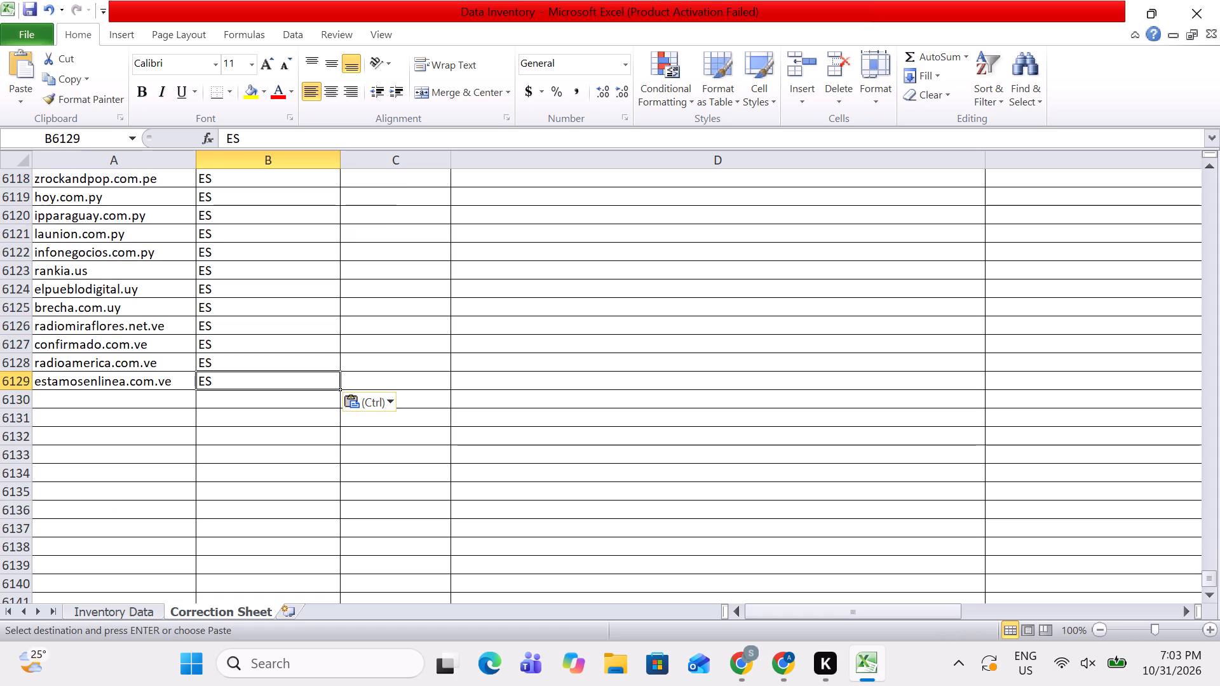
# Enter 598 as Spain's websites available in the Inventory Data sheet.
pyautogui.click(126, 617)
pyautogui.press('Up')
pyautogui.press('Up')
pyautogui.press('Left')
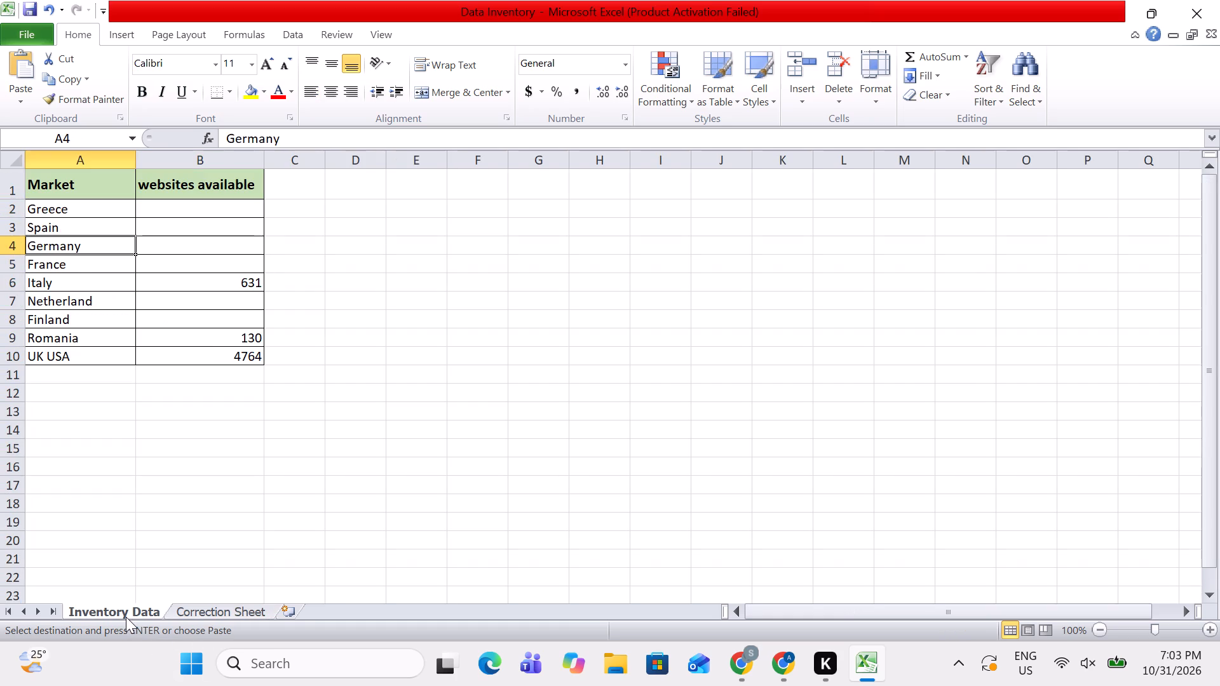
pyautogui.press('Up')
pyautogui.press('Right')
pyautogui.write('598')
pyautogui.press('Tab')
pyautogui.press('Left')
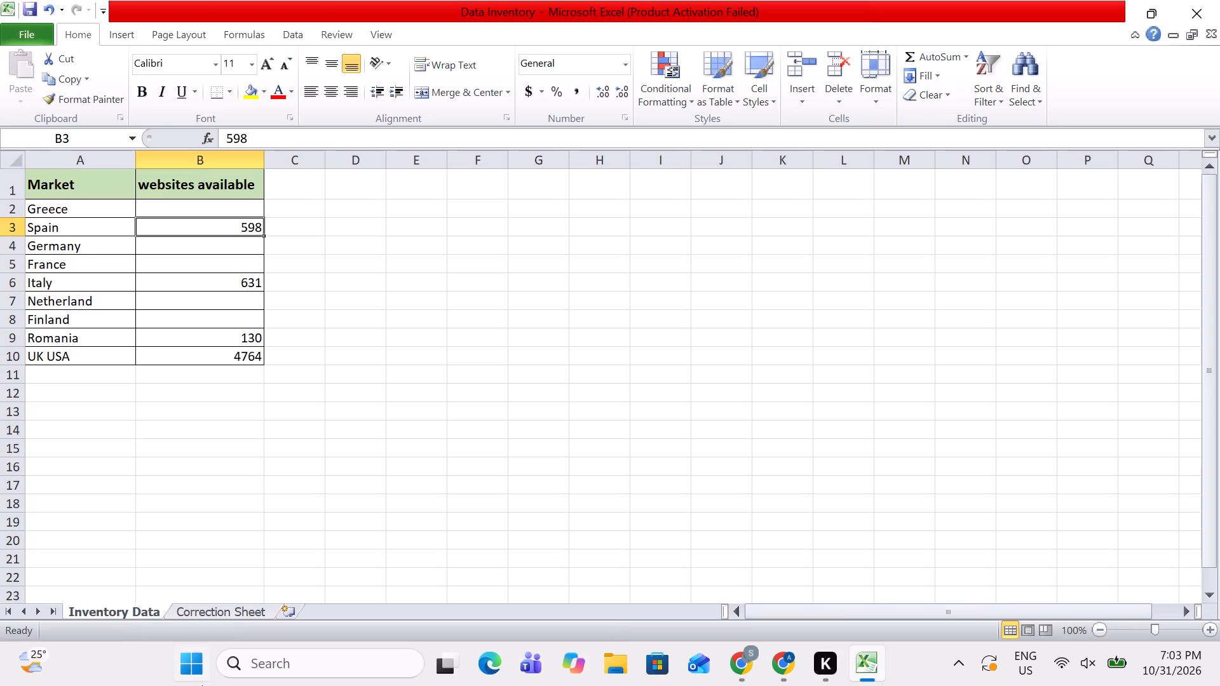
# Rename the Correction Sheet as Domains and return to the Inventory Data sheet.
pyautogui.doubleClick(234, 610)
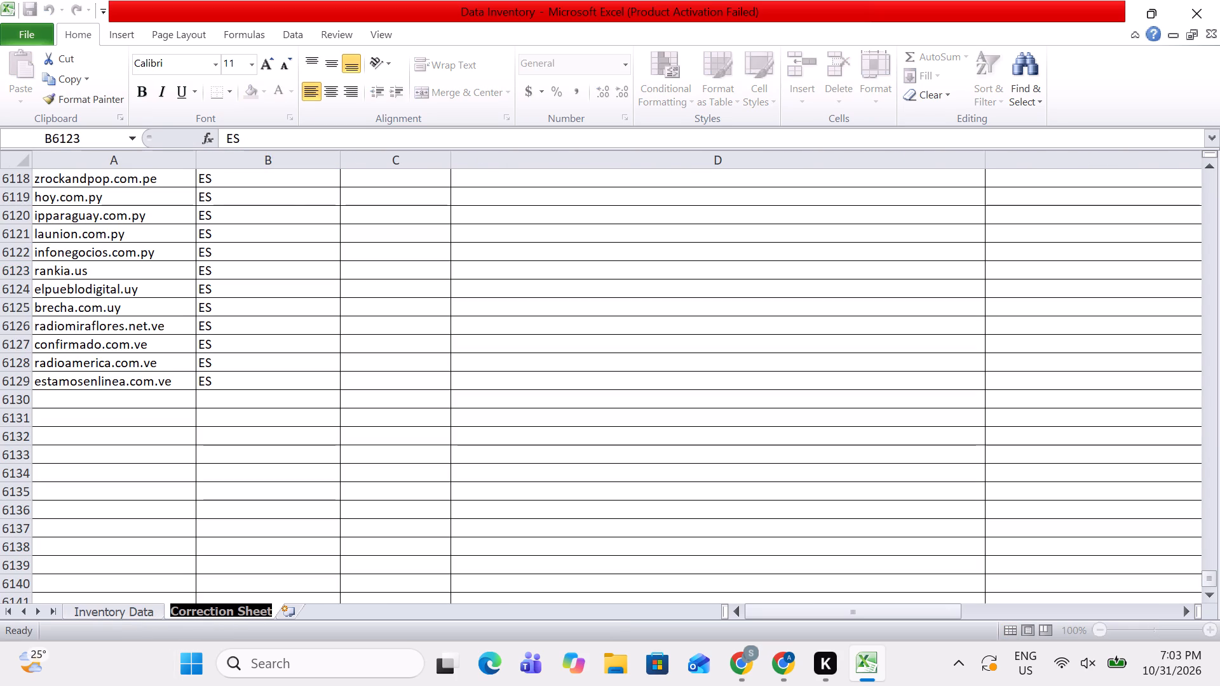
pyautogui.press('BackSpace')
pyautogui.write('Domain')
pyautogui.press('s')
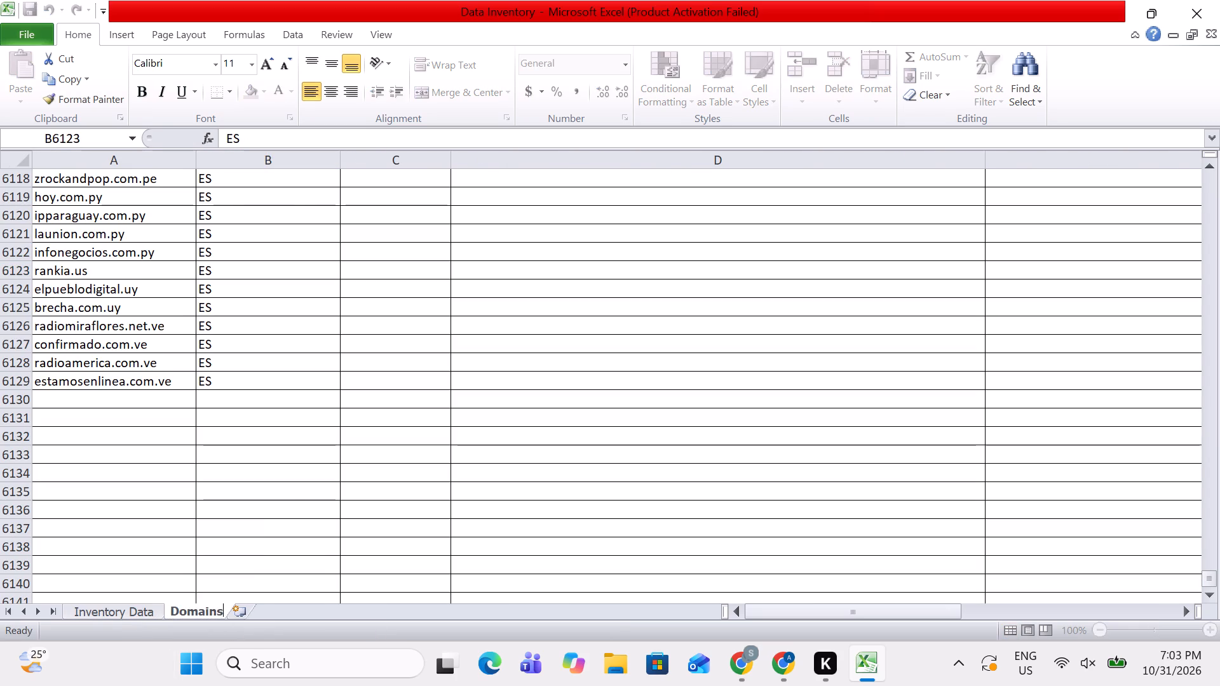
pyautogui.click(335, 559)
pyautogui.click(122, 610)
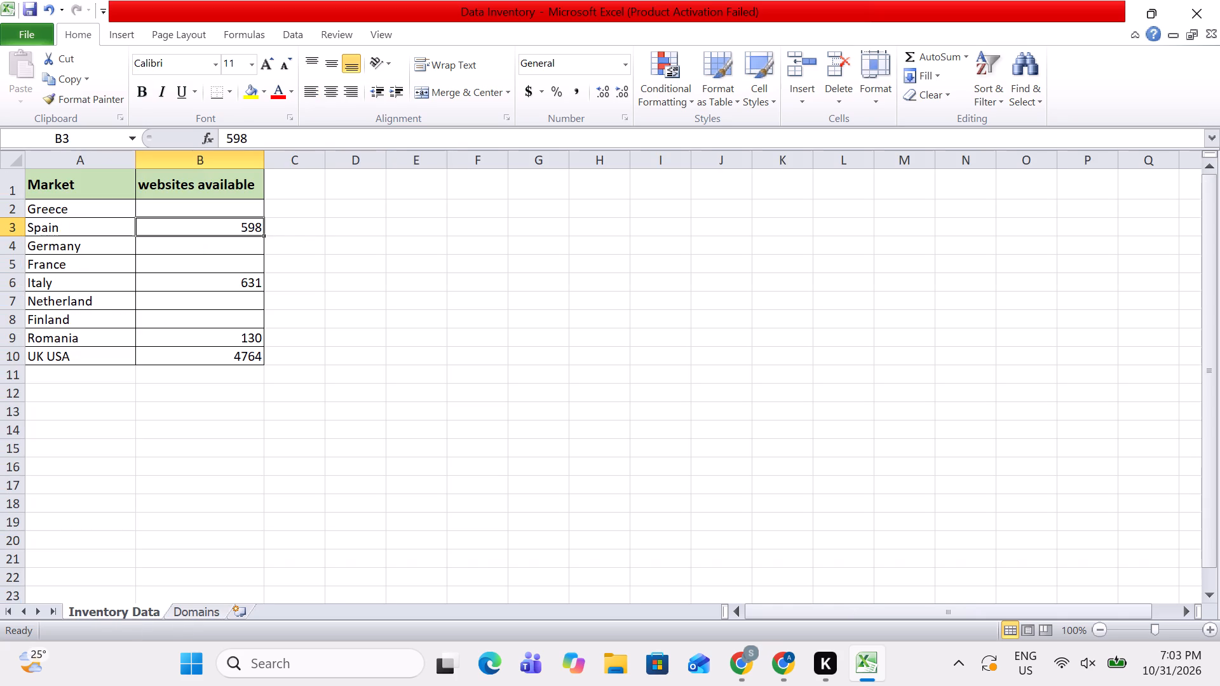
pyautogui.scroll(3, 156, 464)
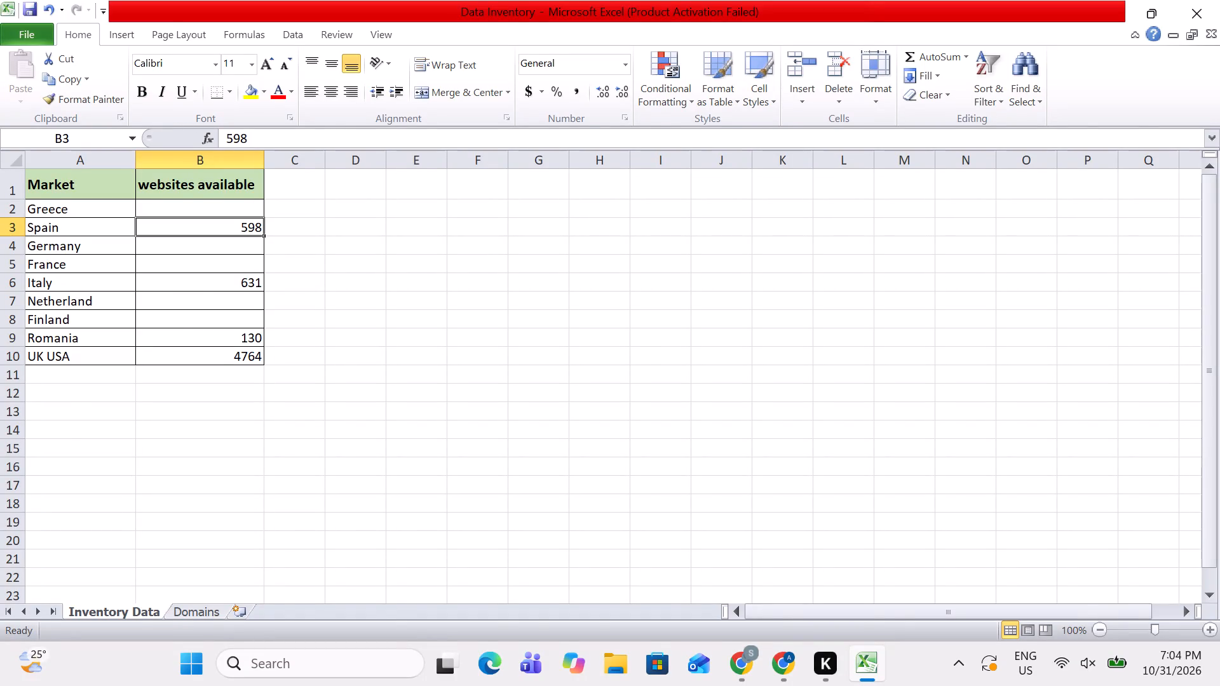
# Switch to the Email - Master Sheet in the browser and open the Greece sheet.
pyautogui.hotkey('alt', 'Tab')
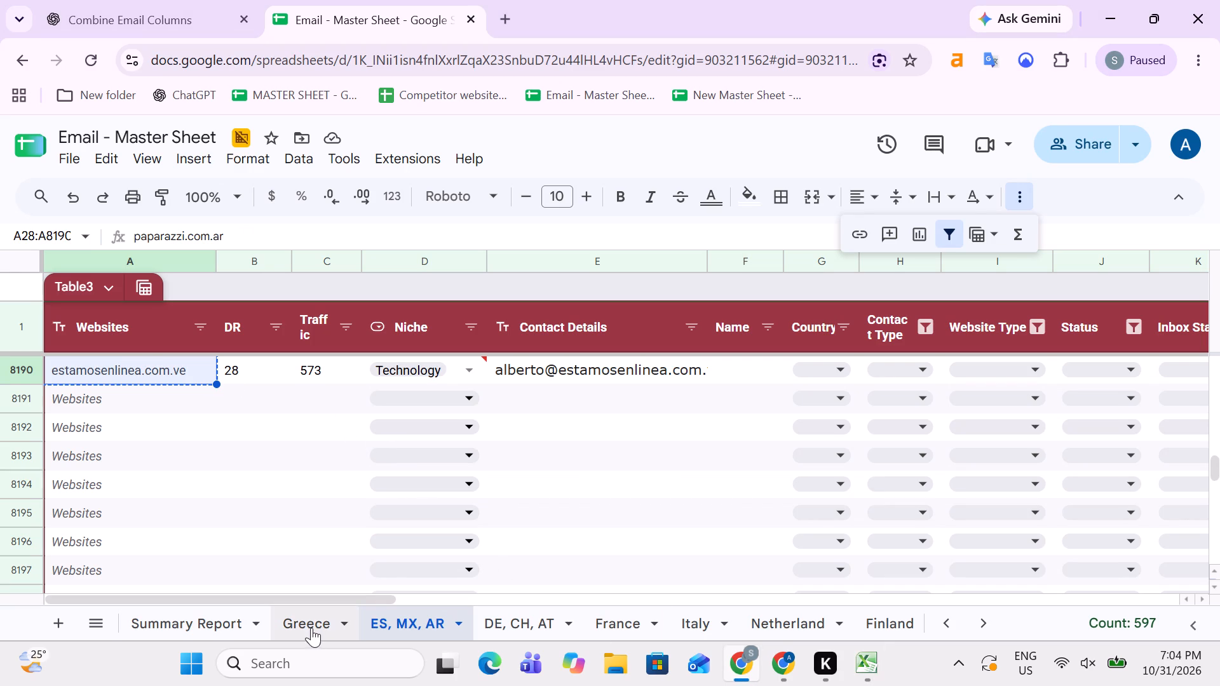
pyautogui.click(313, 626)
pyautogui.press('Up')
pyautogui.press('Down')
pyautogui.press('Up')
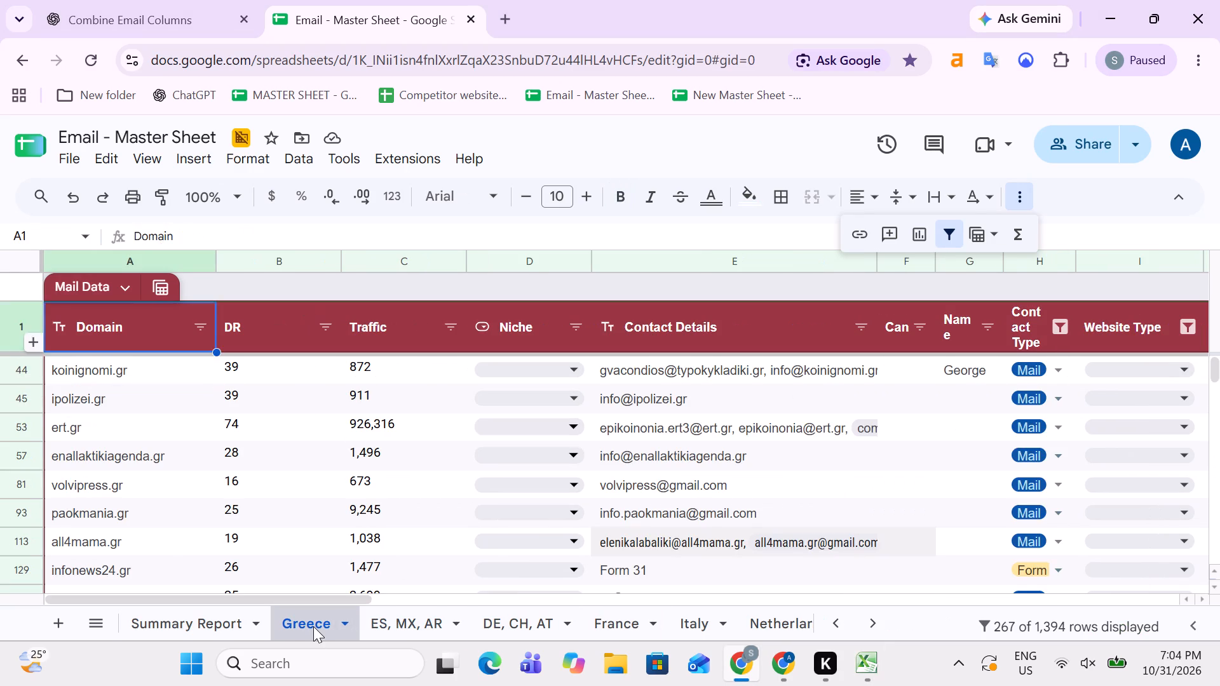
# Select the filtered Greece domains from koinignomi.gr through tvxs.gr and look back through the listed rows.
pyautogui.press('Down')
pyautogui.hotkey('ctrl', 'shift', 'Down')
pyautogui.hotkey('ctrl', 'shift', 'Down')
pyautogui.hotkey('ctrl', 'shift', 'Down')
pyautogui.hotkey('ctrl', 'shift', 'Down')
pyautogui.hotkey('ctrl', 'shift', 'Down')
pyautogui.hotkey('ctrl', 'shift', 'Down')
pyautogui.hotkey('ctrl', 'shift', 'Down')
pyautogui.hotkey('ctrl', 'shift', 'Down')
pyautogui.hotkey('ctrl', 'shift', 'Down')
pyautogui.hotkey('ctrl', 'shift', 'Down')
pyautogui.hotkey('ctrl', 'shift', 'Down')
pyautogui.hotkey('ctrl', 'shift', 'Down')
pyautogui.hotkey('ctrl', 'shift', 'Down')
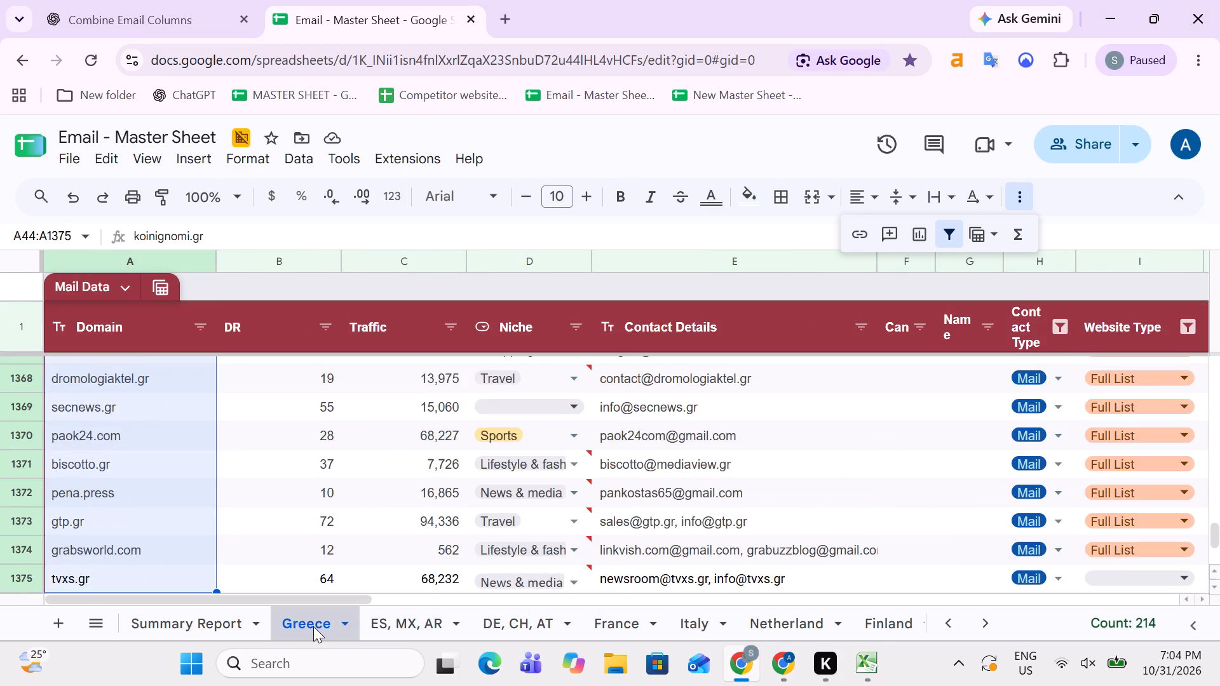
pyautogui.hotkey('ctrl', 'shift', 'Up')
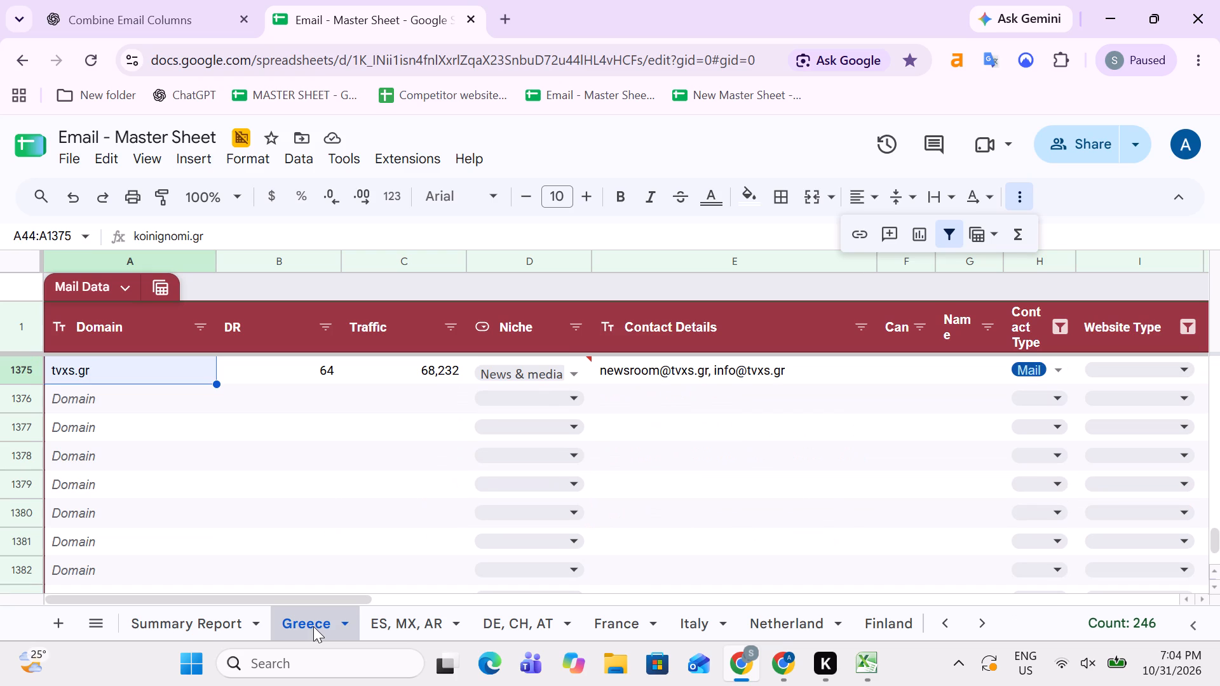
pyautogui.scroll(7, 492, 560)
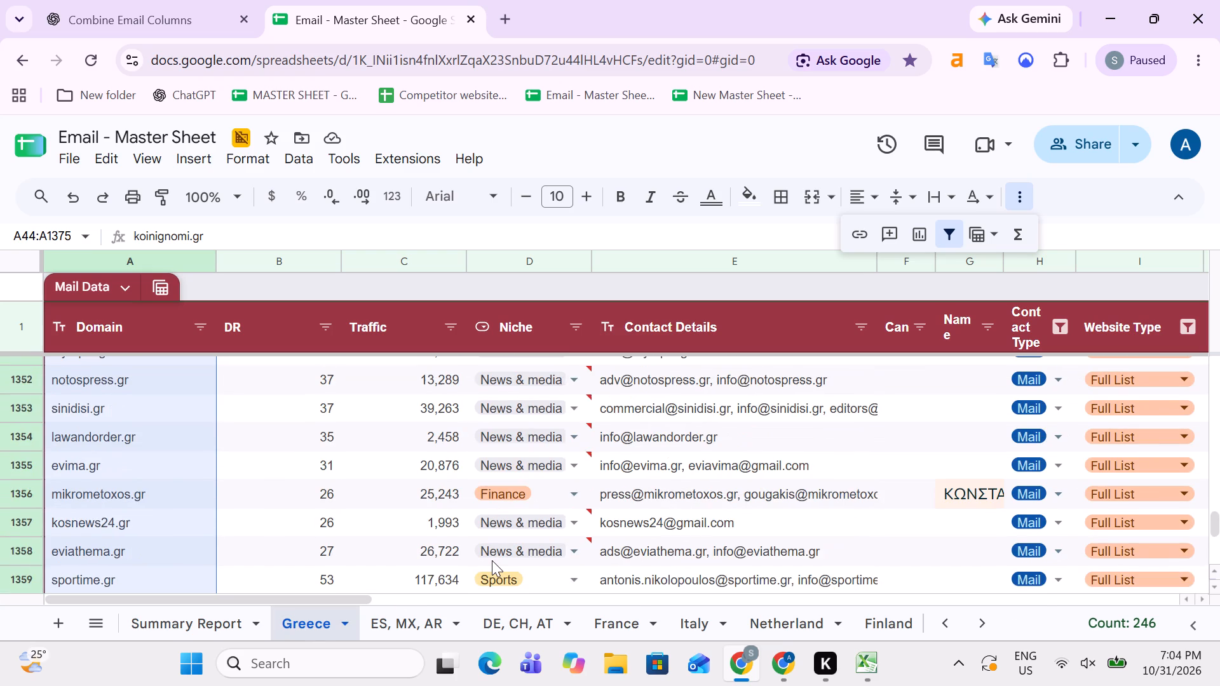
pyautogui.scroll(8, 492, 560)
pyautogui.scroll(2, 562, 534)
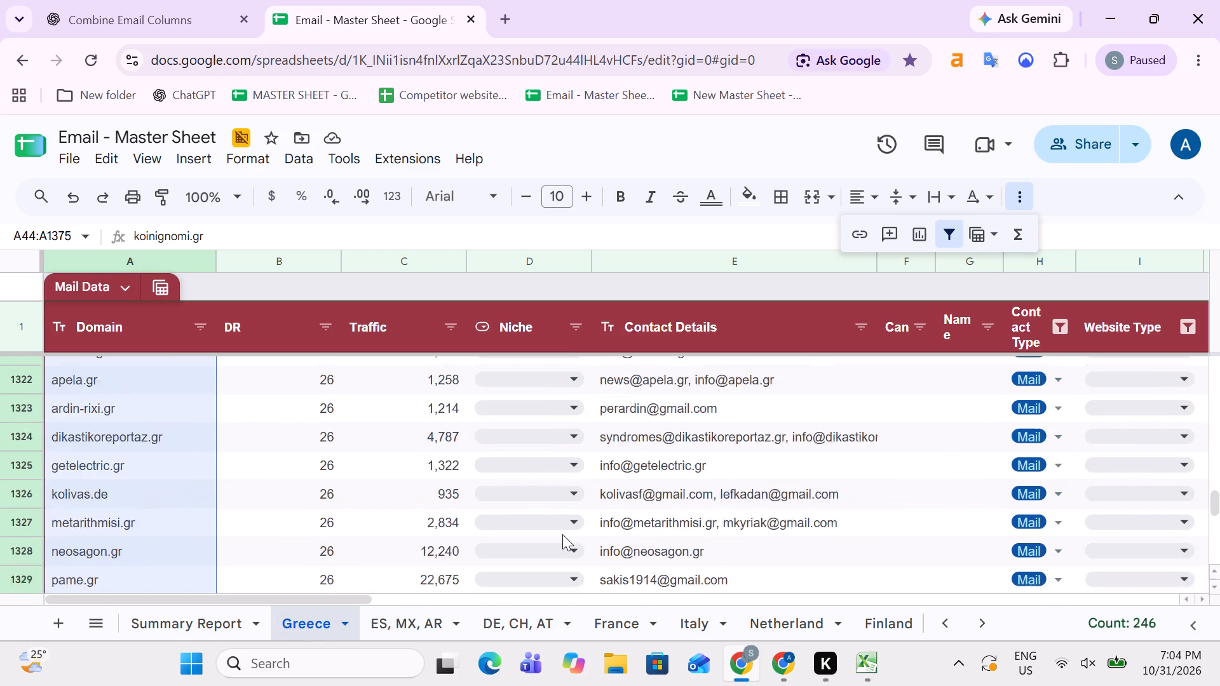
pyautogui.scroll(8, 562, 534)
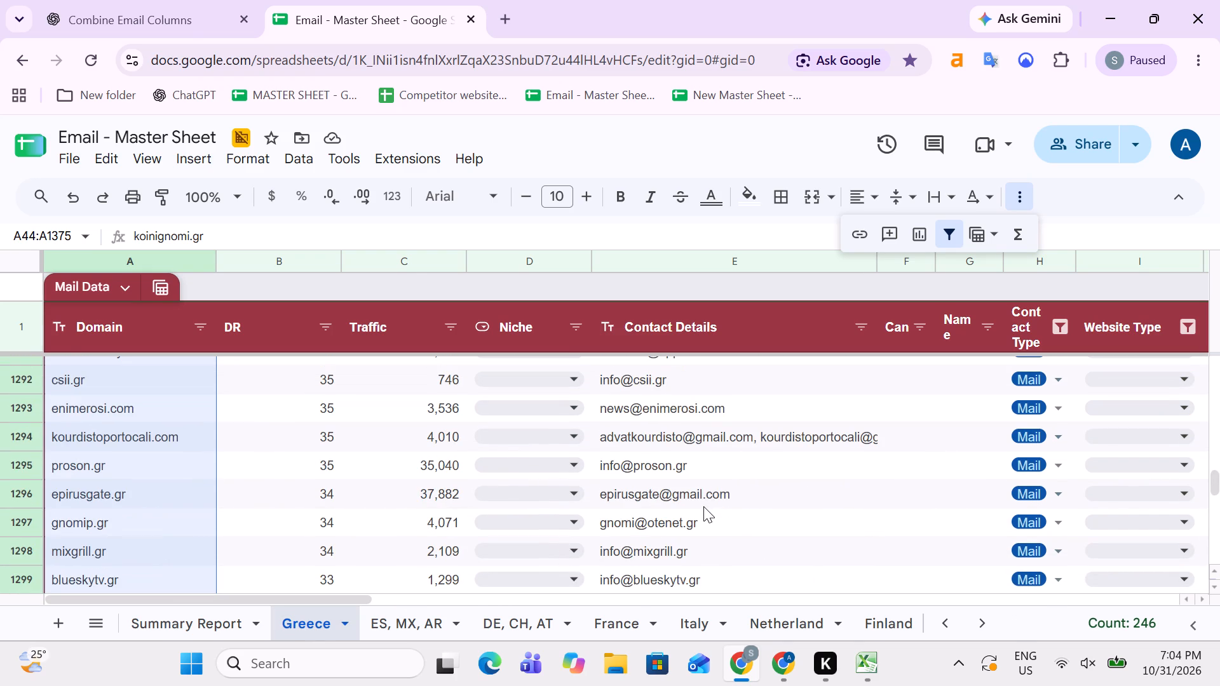
# Examine the contact type, website type, status and post date columns of the filtered Greece rows.
pyautogui.click(710, 512)
pyautogui.press('Right')
pyautogui.press('Right')
pyautogui.press('Right')
pyautogui.press('Right')
pyautogui.press('Right')
pyautogui.press('Right')
pyautogui.press('Right')
pyautogui.press('Right')
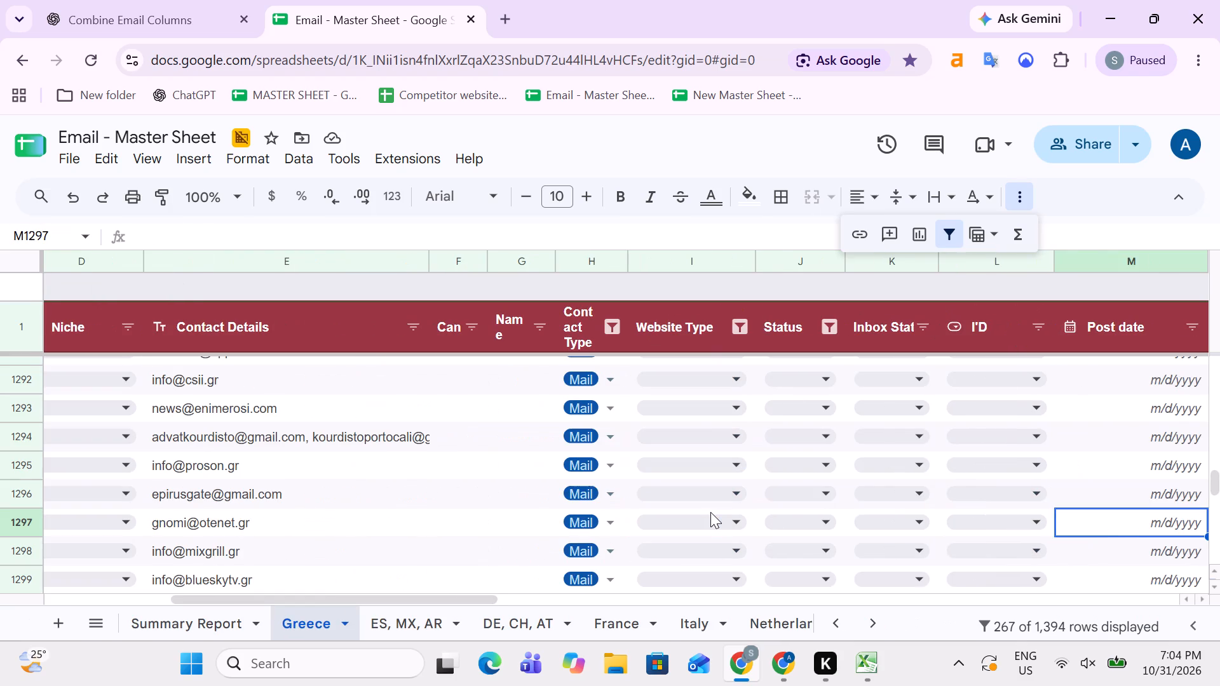
pyautogui.press('Left')
pyautogui.press('Left')
pyautogui.press('Down')
pyautogui.press('Left')
pyautogui.press('Down')
pyautogui.press('Down')
pyautogui.press('Down')
pyautogui.press('Down')
pyautogui.press('Down')
pyautogui.press('Down')
pyautogui.press('Down')
pyautogui.press('Down')
pyautogui.press('Down')
pyautogui.press('Down')
pyautogui.press('Down')
pyautogui.press('Down')
pyautogui.press('Down')
pyautogui.press('Down')
pyautogui.press('Down')
pyautogui.press('Down')
pyautogui.press('Down')
pyautogui.press('Down')
pyautogui.press('Down')
pyautogui.press('Down')
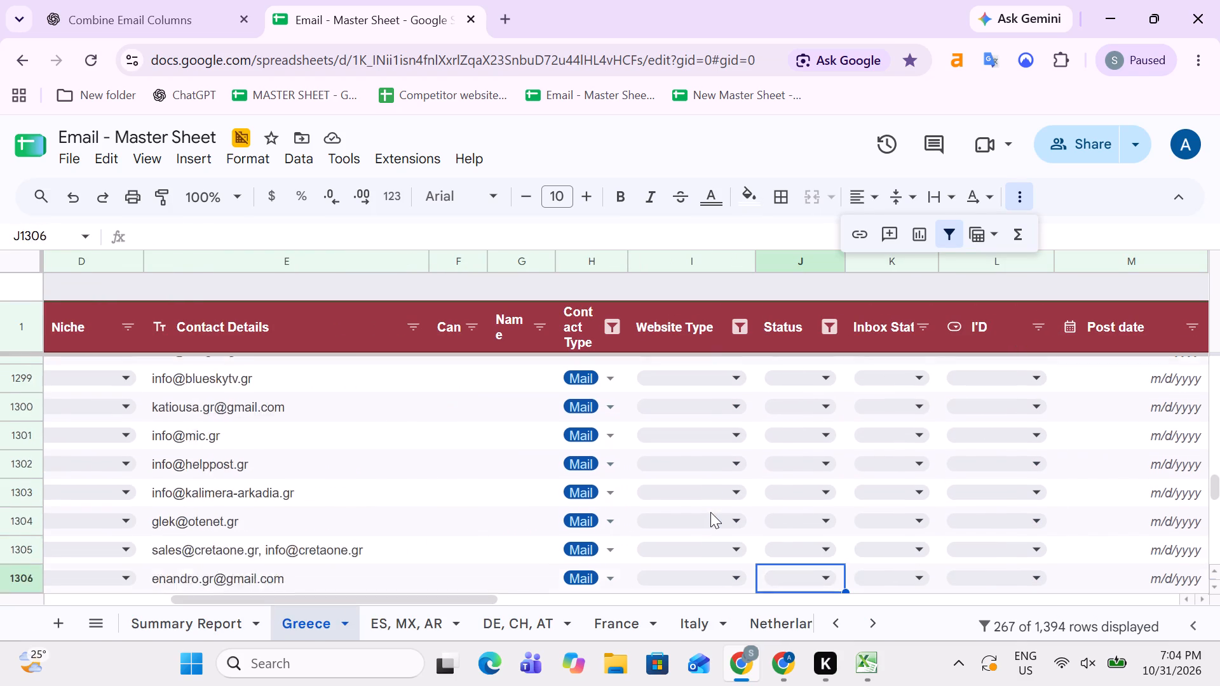
pyautogui.press('Left')
pyautogui.press('Left')
pyautogui.press('Left')
pyautogui.press('Left')
pyautogui.press('Left')
pyautogui.press('Left')
pyautogui.press('Left')
pyautogui.press('Left')
pyautogui.press('Left')
pyautogui.press('Left')
pyautogui.press('Left')
pyautogui.press('Left')
pyautogui.press('Left')
pyautogui.press('Left')
pyautogui.press('Left')
pyautogui.press('Left')
pyautogui.press('Left')
pyautogui.press('Left')
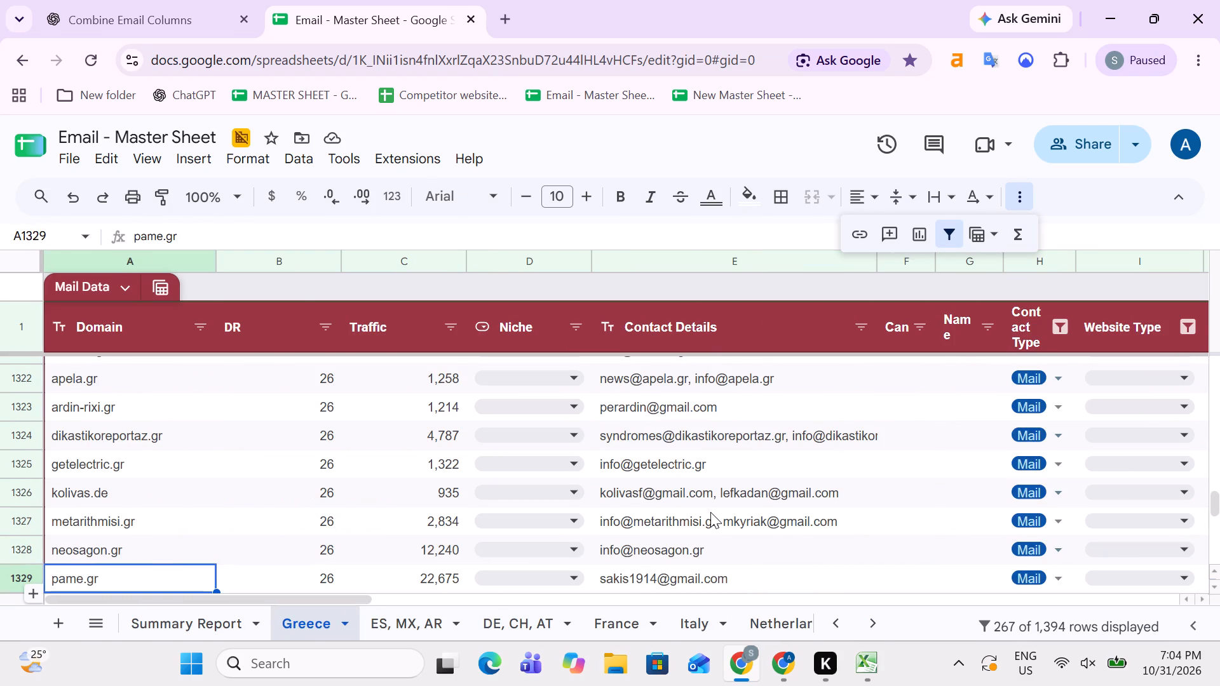
# Copy the filtered Greece domains from koinignomi.gr through tvxs.gr.
pyautogui.hotkey('ctrl', 'Up')
pyautogui.press('Up')
pyautogui.press('Up')
pyautogui.press('Down')
pyautogui.press('Up')
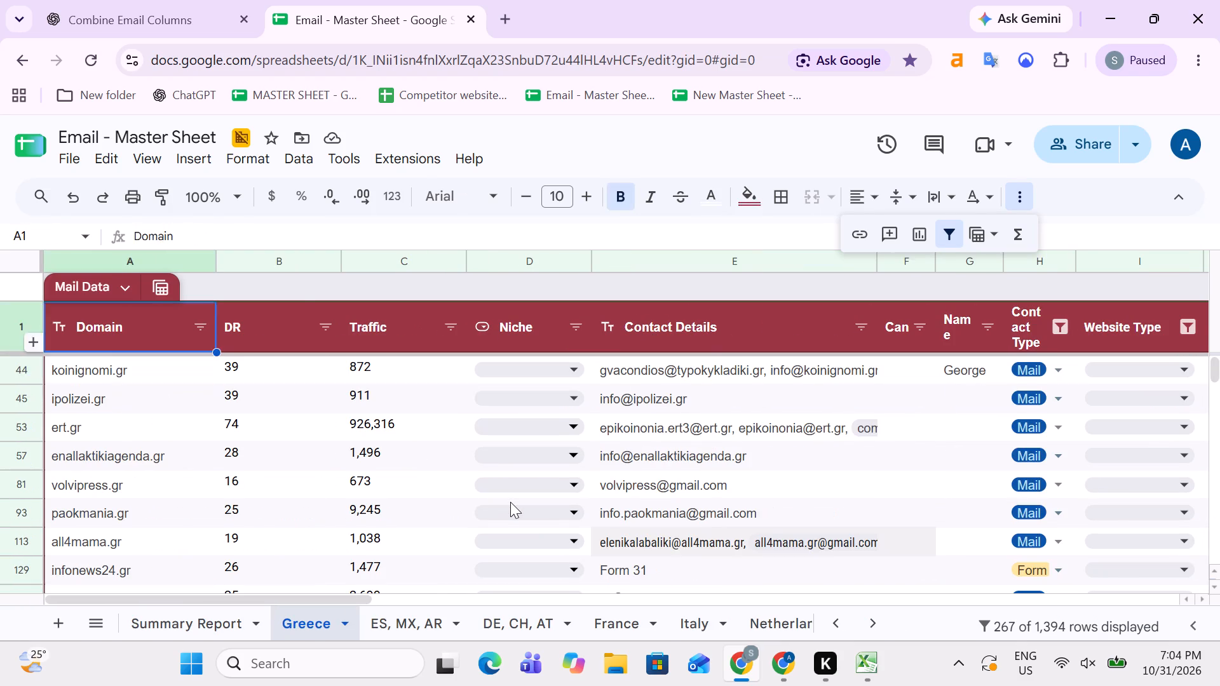
pyautogui.press('Down')
pyautogui.hotkey('ctrl', 'shift', 'Down')
pyautogui.hotkey('ctrl', 'shift', 'Down')
pyautogui.hotkey('ctrl', 'shift', 'Down')
pyautogui.hotkey('ctrl', 'shift', 'Down')
pyautogui.hotkey('ctrl', 'shift', 'Down')
pyautogui.hotkey('ctrl', 'shift', 'Down')
pyautogui.hotkey('ctrl', 'shift', 'Down')
pyautogui.hotkey('ctrl', 'shift', 'Down')
pyautogui.hotkey('ctrl', 'shift', 'Down')
pyautogui.hotkey('ctrl', 'shift', 'Down')
pyautogui.hotkey('ctrl', 'shift', 'Down')
pyautogui.hotkey('ctrl', 'shift', 'Down')
pyautogui.hotkey('ctrl', 'shift', 'Down')
pyautogui.hotkey('ctrl', 'shift', 'Down')
pyautogui.hotkey('ctrl', 'shift', 'Down')
pyautogui.hotkey('ctrl', 'shift', 'Down')
pyautogui.hotkey('ctrl', 'shift', 'Down')
pyautogui.hotkey('ctrl', 'shift', 'Down')
pyautogui.hotkey('ctrl', 'shift', 'Up')
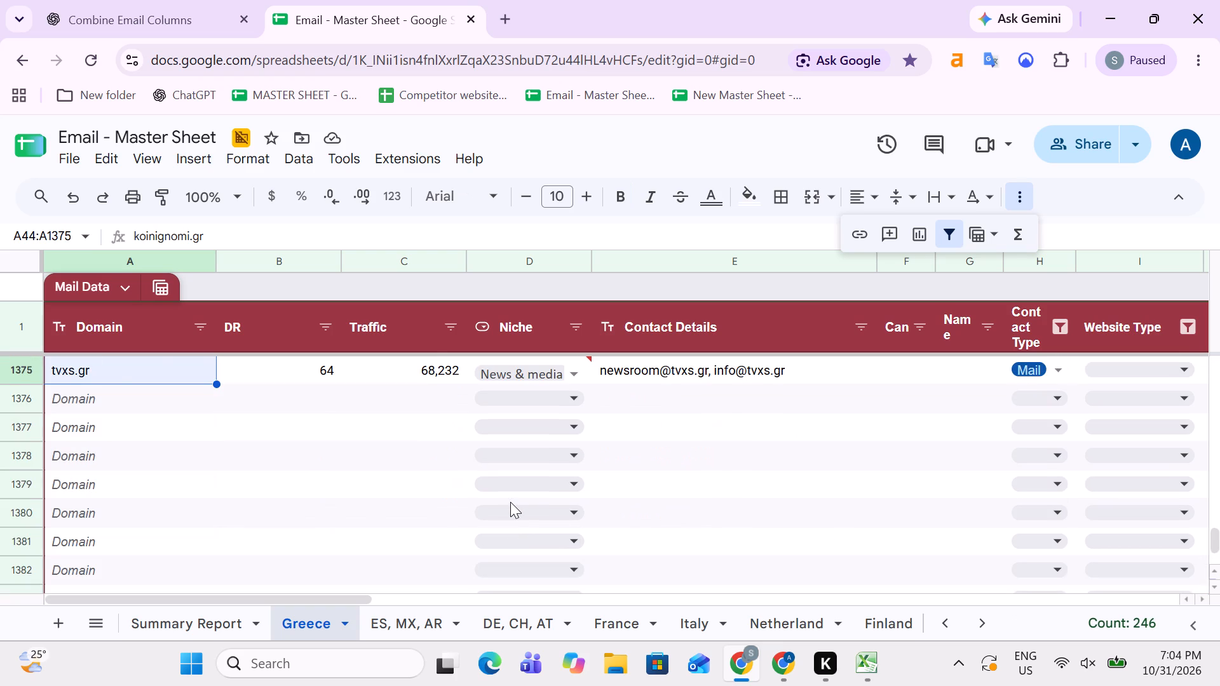
pyautogui.hotkey('ctrl', 'c')
# Switch to the Data Inventory workbook and paste the domains below estamosenlinea.com.ve in the Domains sheet, matching the destination formatting.
pyautogui.hotkey('alt', 'Tab')
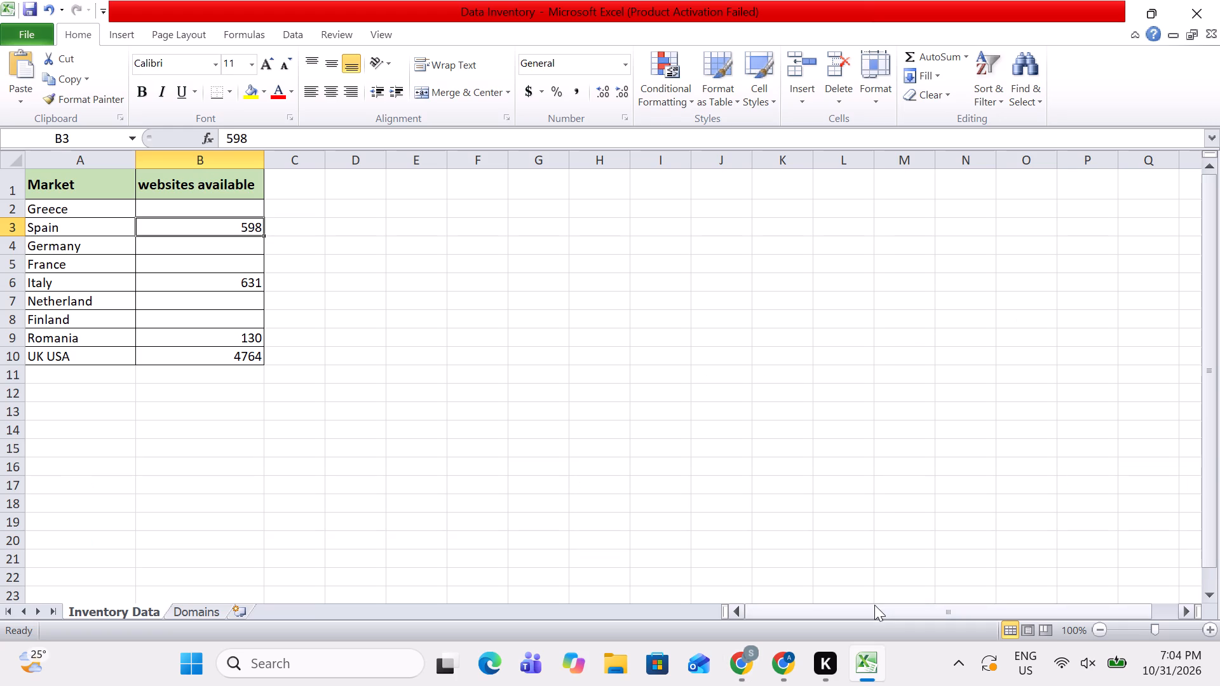
pyautogui.click(207, 607)
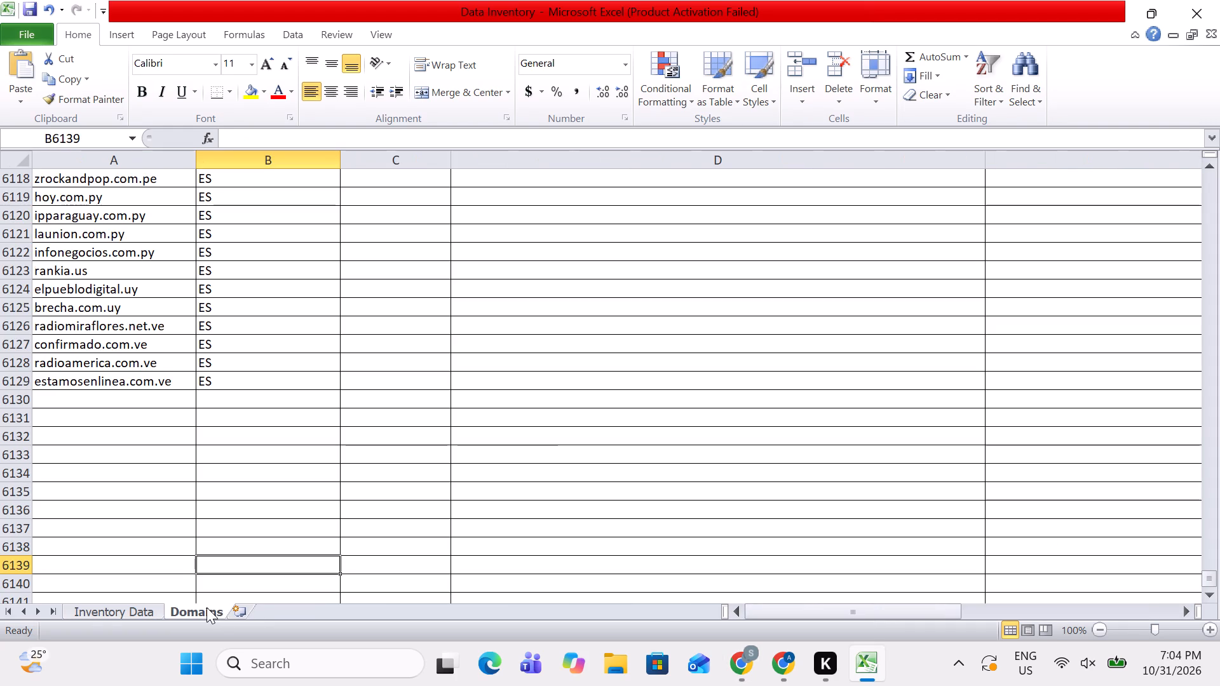
pyautogui.press('Down')
pyautogui.press('Left')
pyautogui.hotkey('ctrl', 'Up')
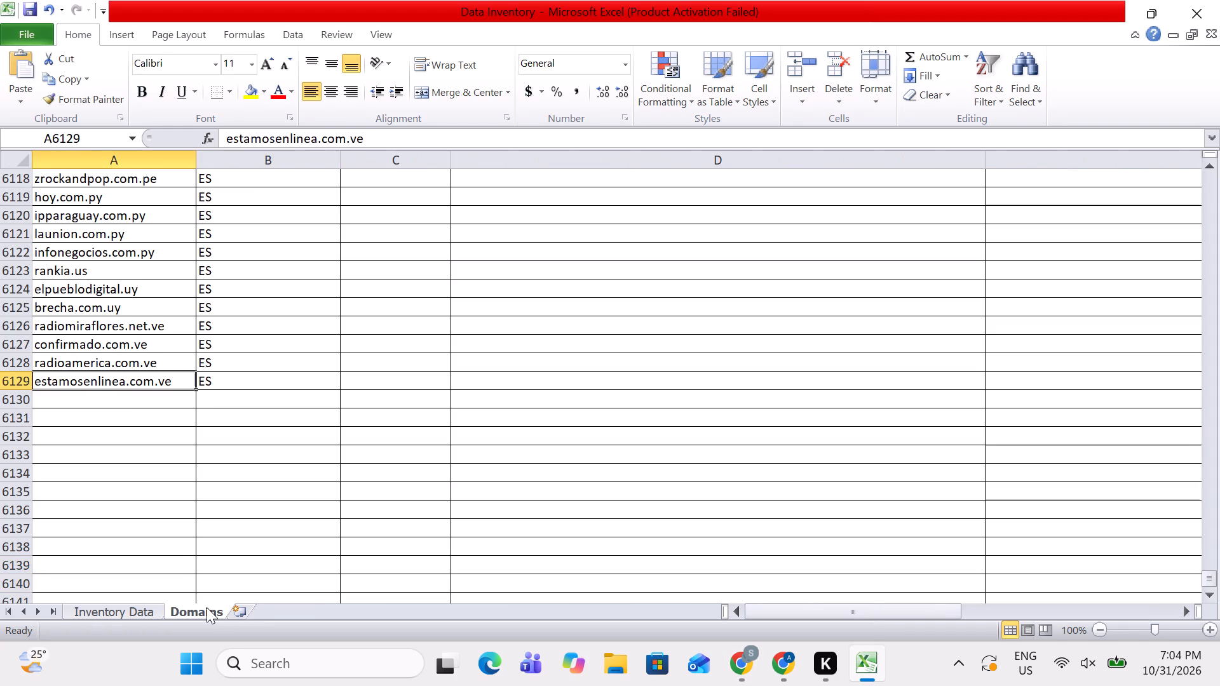
pyautogui.press('Down')
pyautogui.hotkey('ctrl', 'v')
pyautogui.click(214, 592)
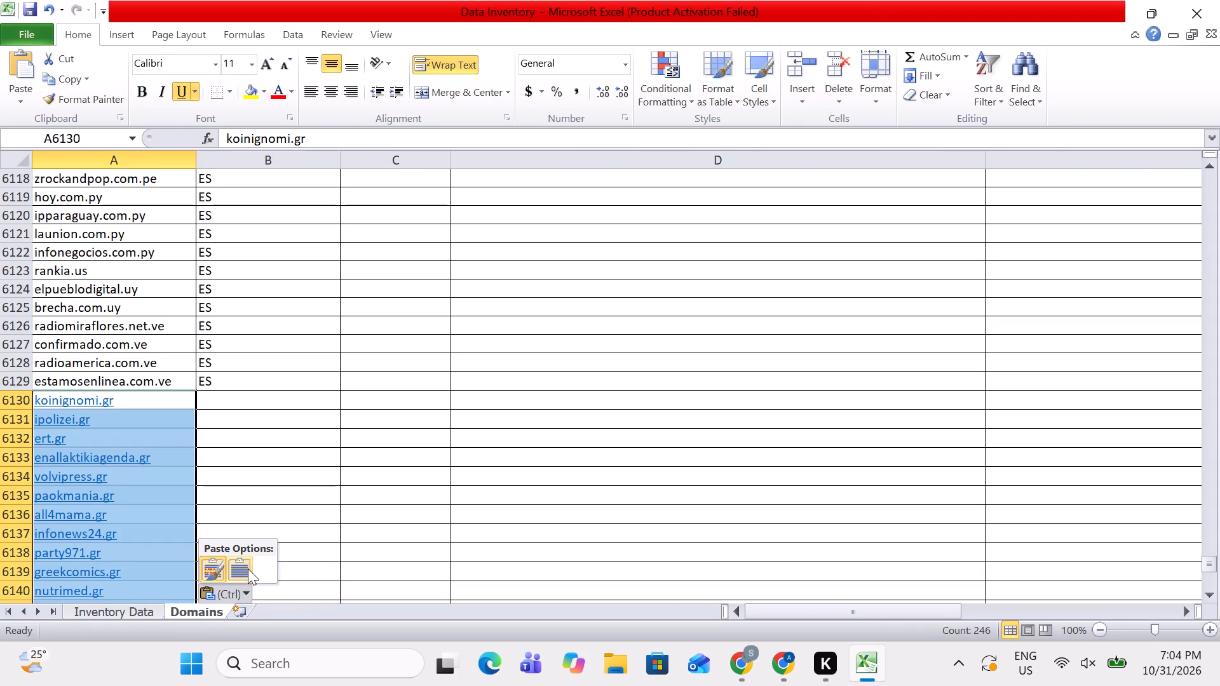
pyautogui.click(234, 568)
# Fill column B with the market code GR for the first block of Greek websites, from koinignomi.gr through vimatisko.gr.
pyautogui.press('Right')
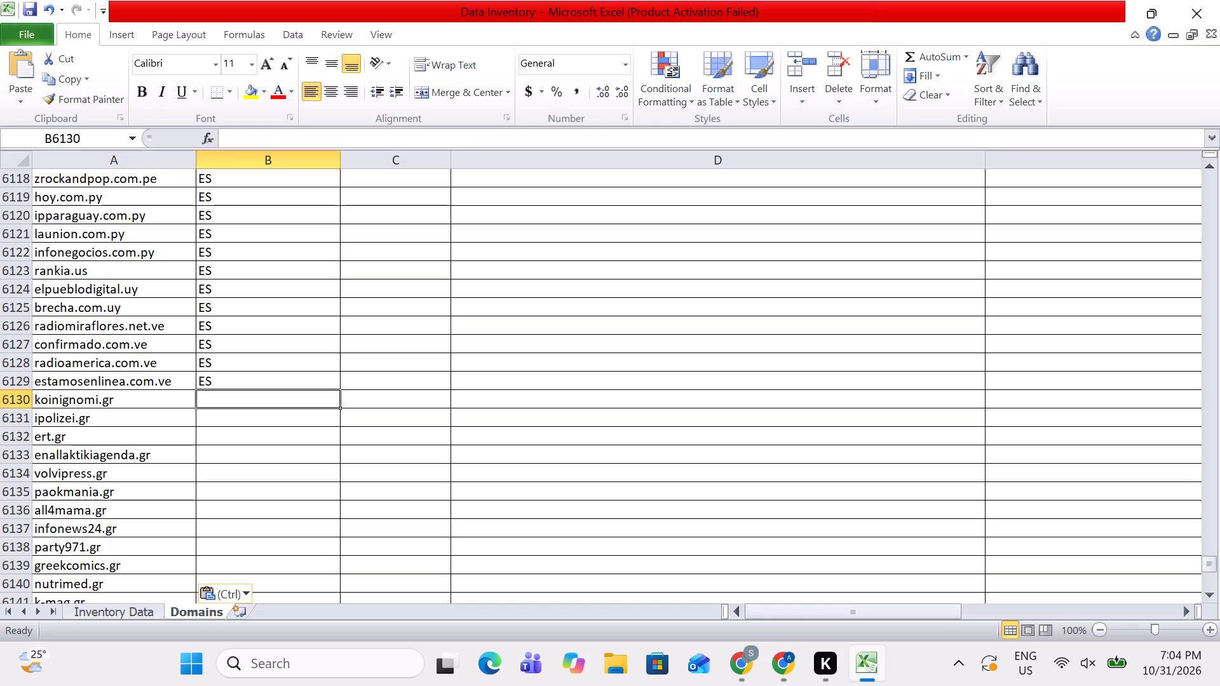
pyautogui.write('GR')
pyautogui.press('Right')
pyautogui.press('Left')
pyautogui.hotkey('ctrl', 'c')
pyautogui.press('Left')
pyautogui.hotkey('ctrl', 'Down')
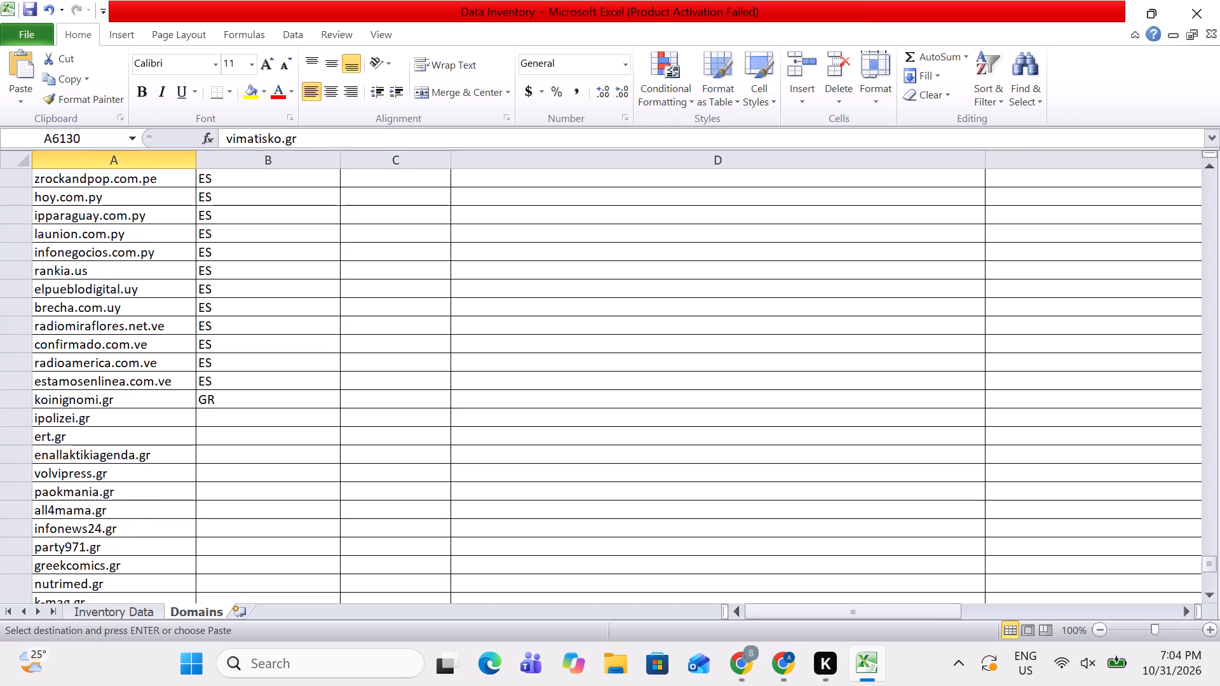
pyautogui.press('Right')
pyautogui.hotkey('ctrl', 'v')
pyautogui.hotkey('ctrl', 'shift', 'Up')
pyautogui.hotkey('shift', 'Down')
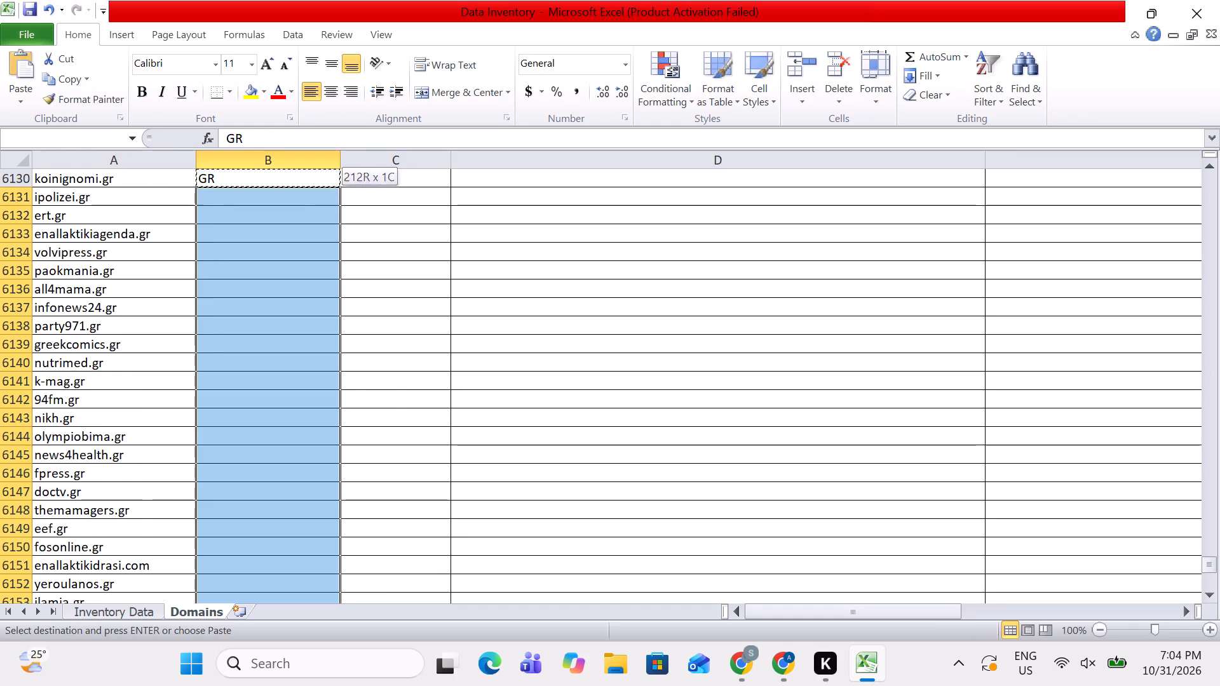
pyautogui.hotkey('ctrl', 'v')
pyautogui.press('Down')
pyautogui.press('Left')
pyautogui.press('Right')
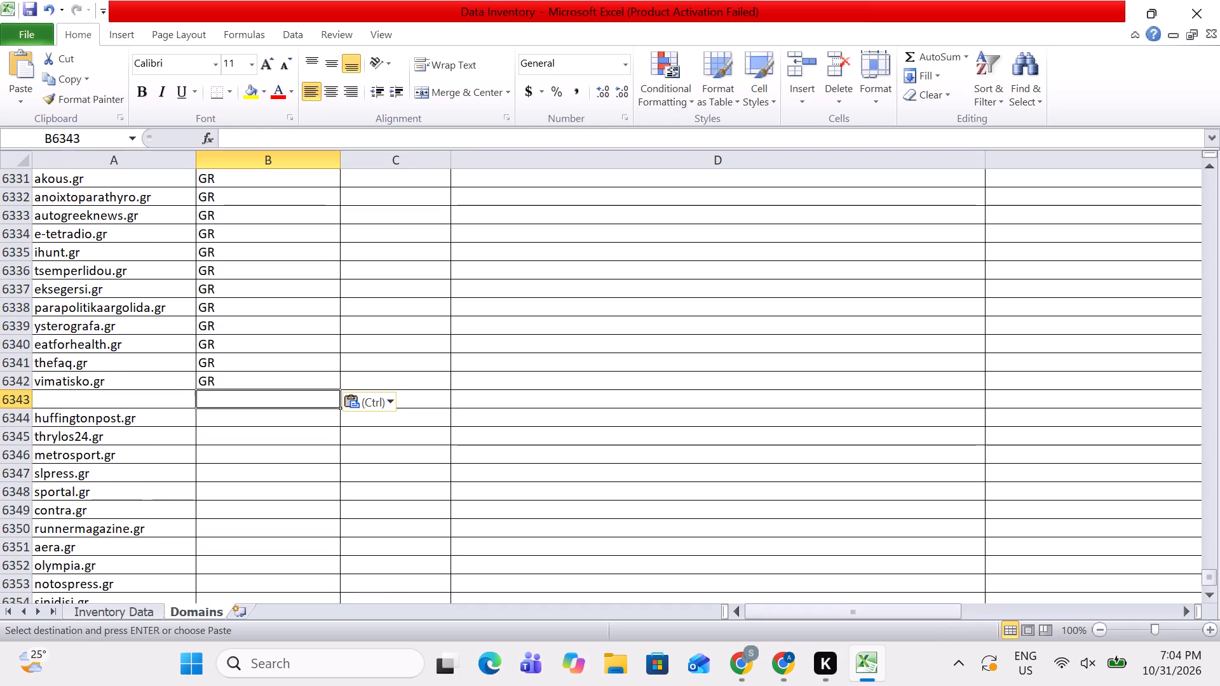
# Extend the GR market code past the blank row to the remaining Greek websites, down to tvxs.gr.
pyautogui.press('Up')
pyautogui.hotkey('ctrl', 'c')
pyautogui.press('Down')
pyautogui.press('Down')
pyautogui.press('Up')
pyautogui.press('Left')
pyautogui.hotkey('ctrl', 'Down')
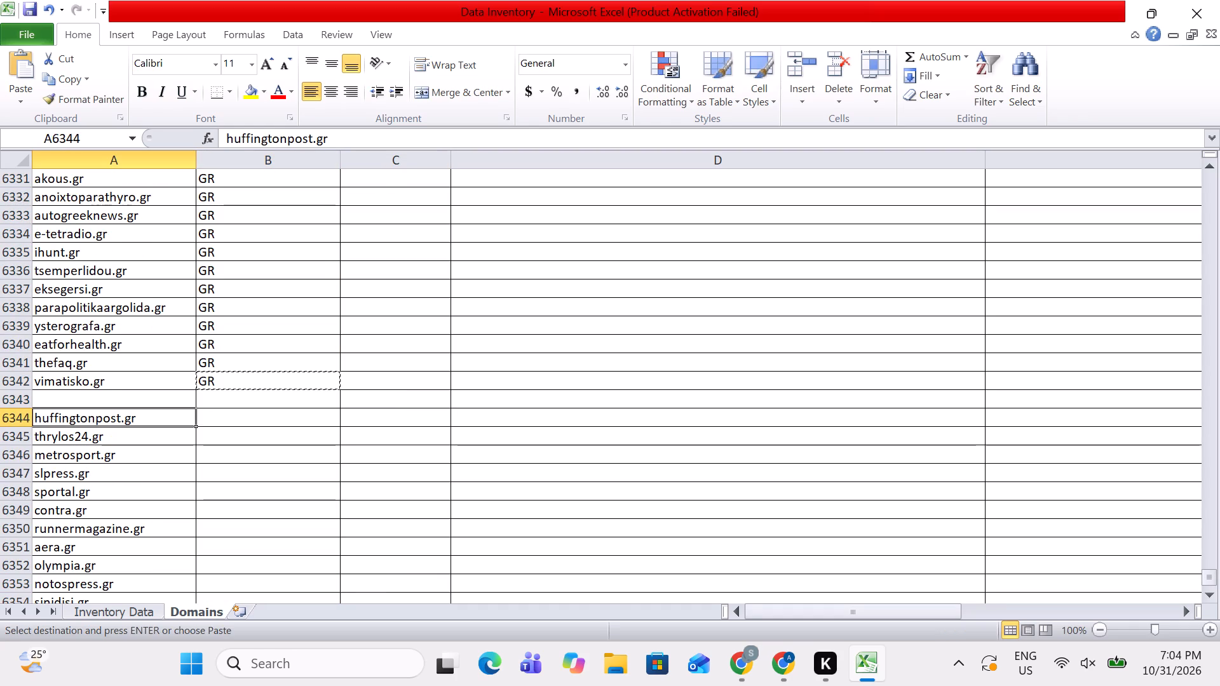
pyautogui.hotkey('ctrl', 'Down')
pyautogui.press('Right')
pyautogui.hotkey('ctrl', 'v')
pyautogui.hotkey('ctrl', 'shift', 'Up')
pyautogui.hotkey('shift', 'Down')
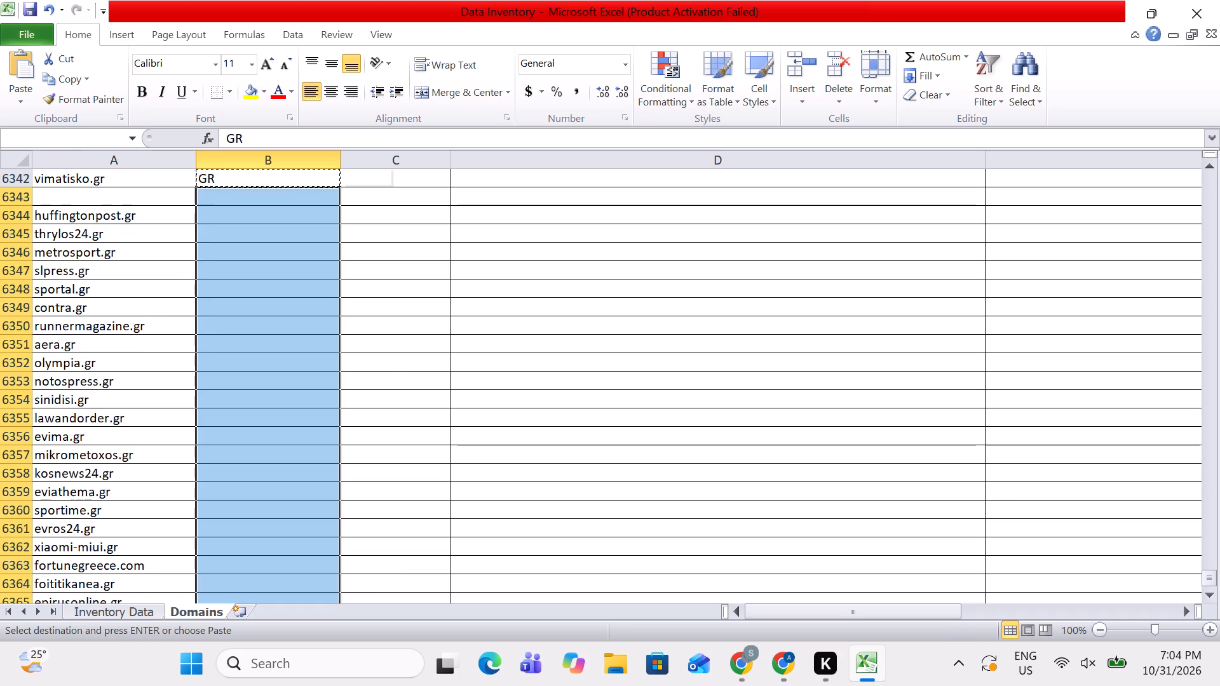
pyautogui.hotkey('ctrl', 'v')
pyautogui.press('Down')
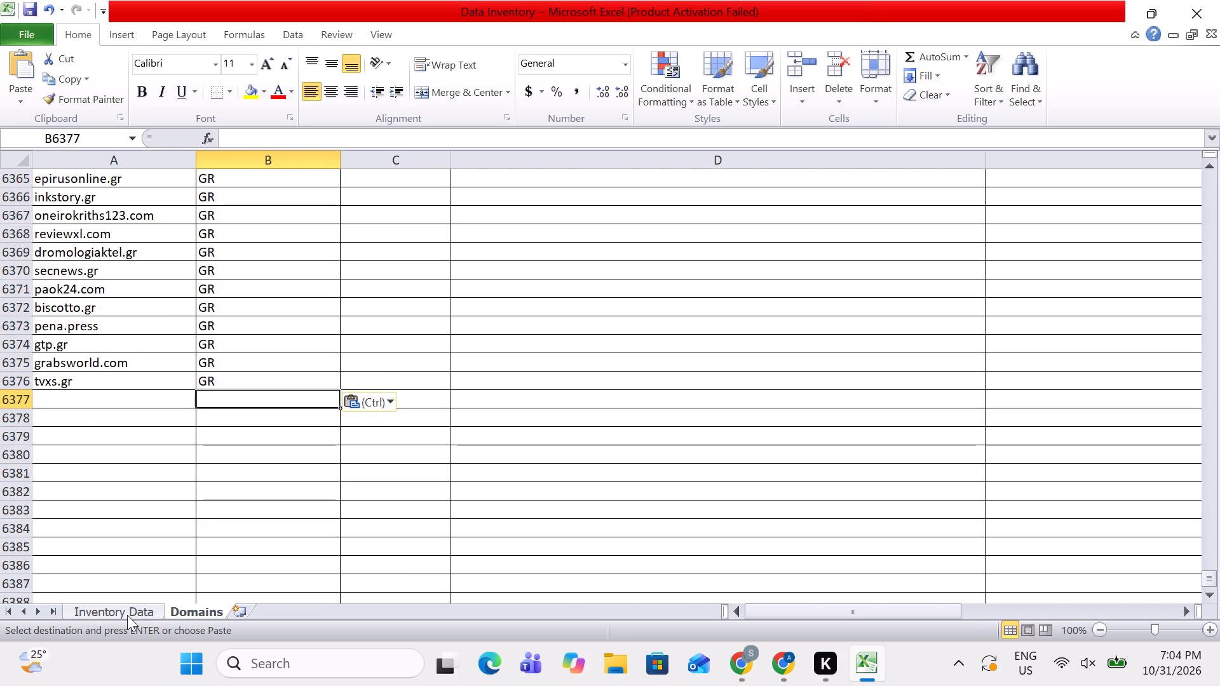
# Enter 246 as Greece's websites available in the Inventory Data sheet.
pyautogui.click(126, 615)
pyautogui.press('Left')
pyautogui.press('Up')
pyautogui.press('Right')
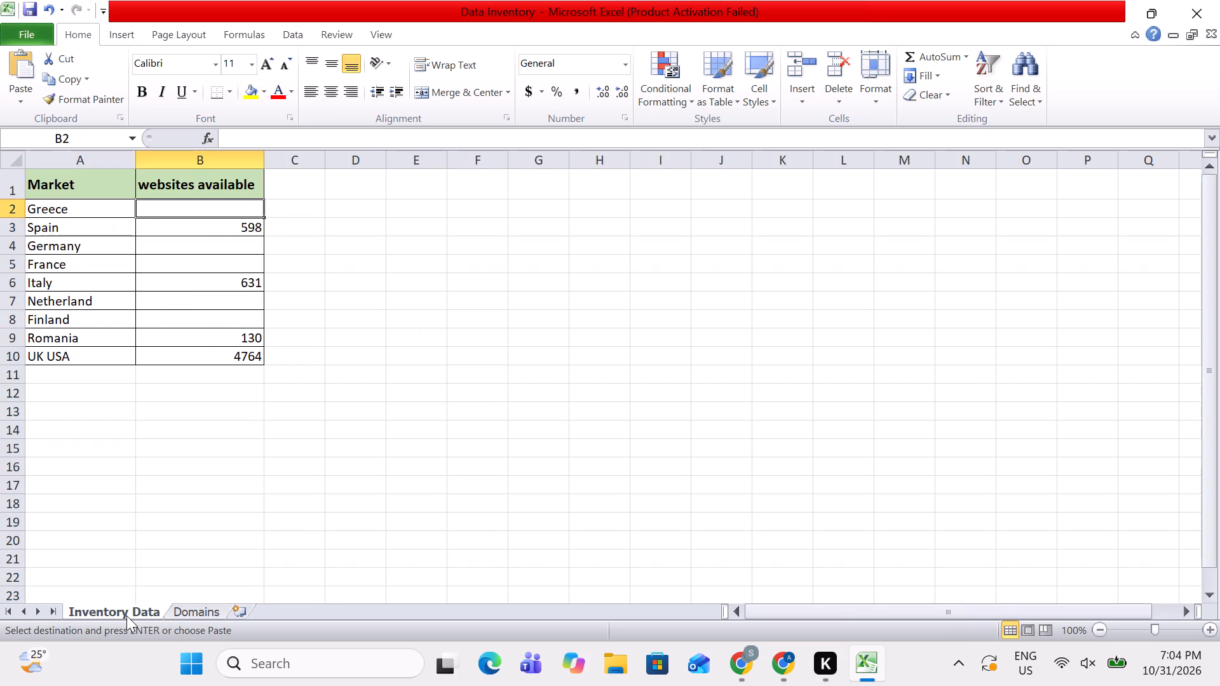
pyautogui.press('2')
pyautogui.write('46')
pyautogui.press('Tab')
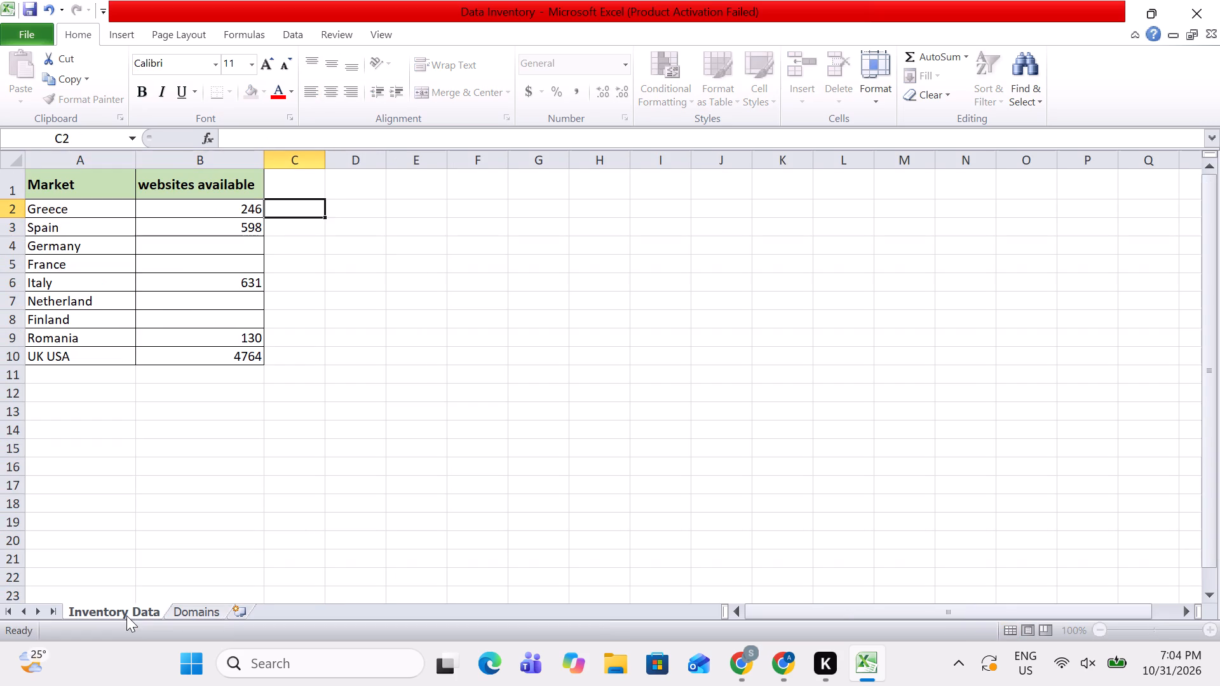
# Select all filtered websites in the Email - Master Sheet's DE, CH, AT sheet, from genussfreak.de through gipfelfieber.com.
pyautogui.press('Down')
pyautogui.press('Left')
pyautogui.press('Down')
pyautogui.press('Left')
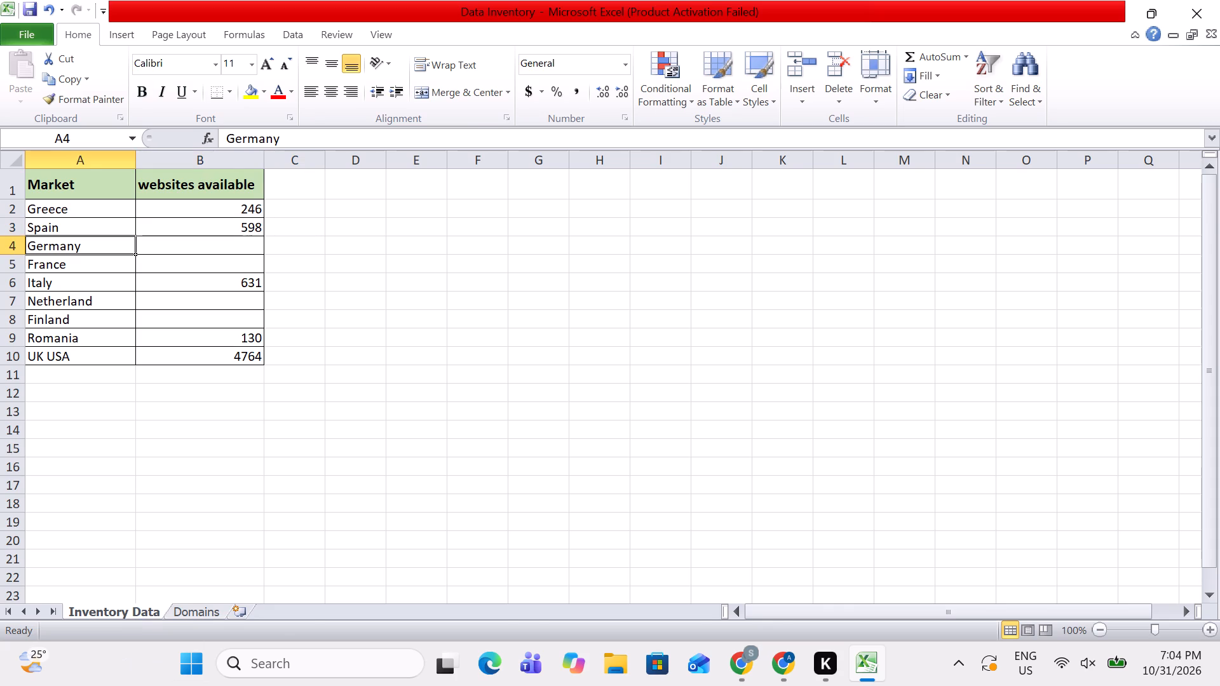
pyautogui.hotkey('alt', 'Tab')
pyautogui.click(517, 617)
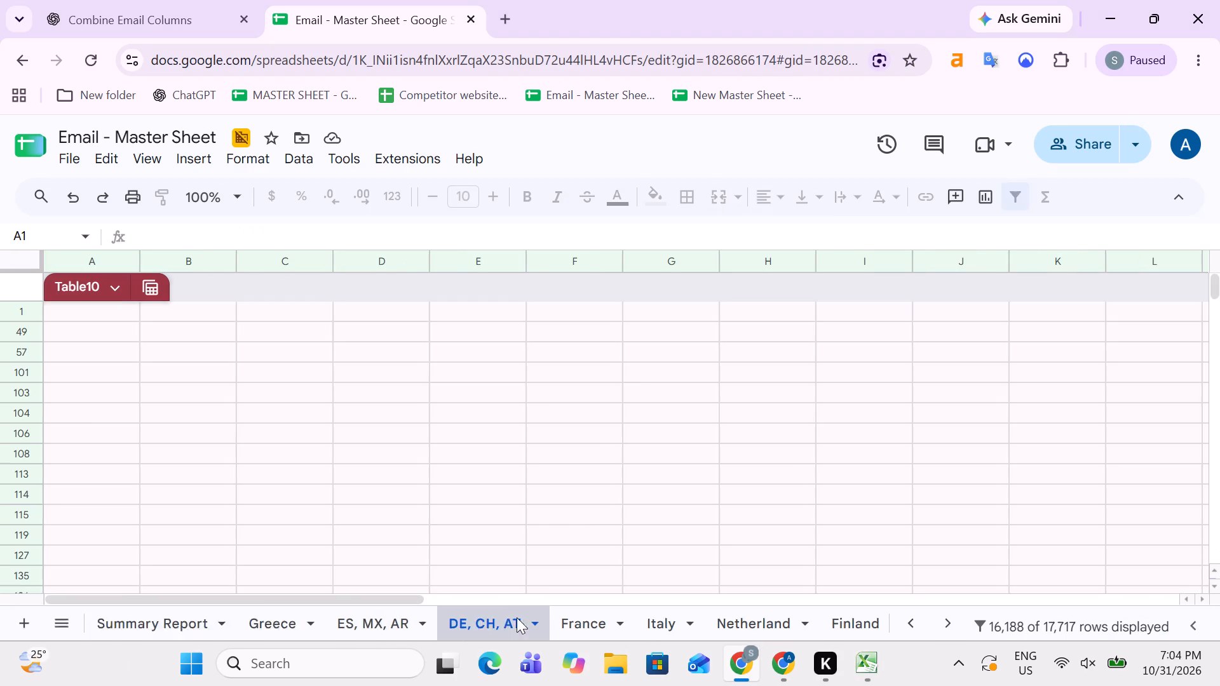
pyautogui.scroll(7, 400, 497)
pyautogui.press('Down')
pyautogui.press('Up')
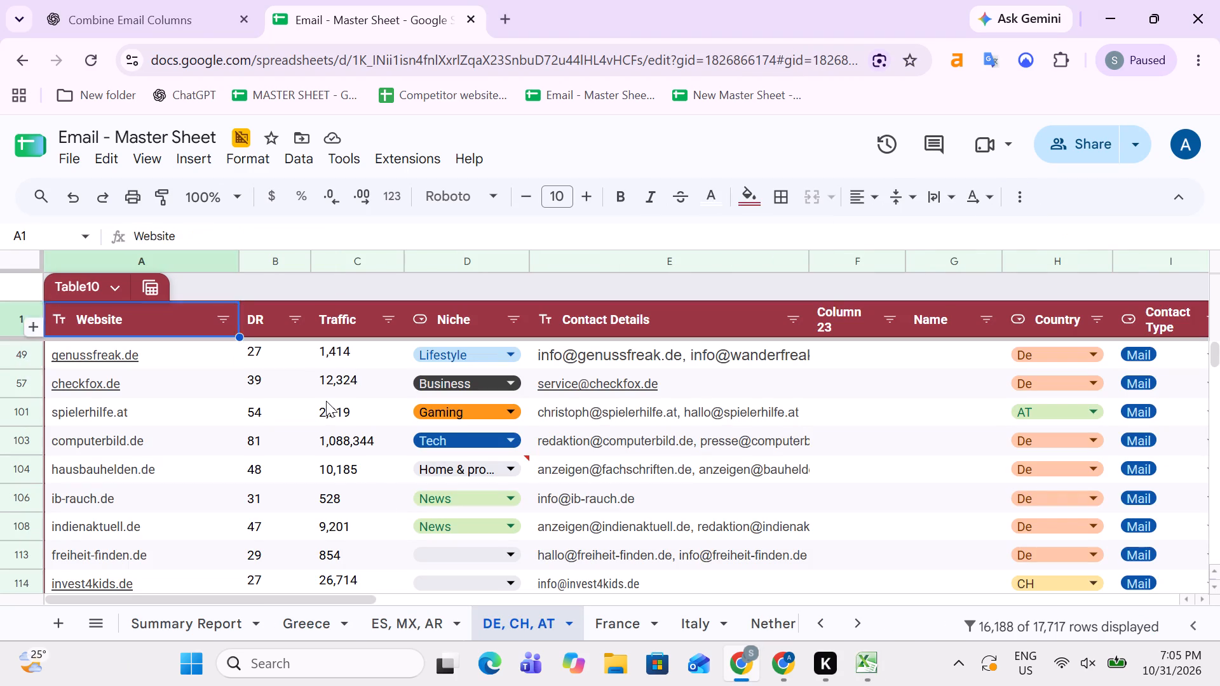
pyautogui.press('Down')
pyautogui.hotkey('ctrl', 'shift', 'Down')
pyautogui.hotkey('ctrl', 'shift', 'Down')
pyautogui.hotkey('ctrl', 'shift', 'Down')
pyautogui.hotkey('ctrl', 'shift', 'Down')
pyautogui.hotkey('ctrl', 'shift', 'Down')
pyautogui.hotkey('ctrl', 'shift', 'Down')
pyautogui.hotkey('ctrl', 'shift', 'Down')
pyautogui.hotkey('ctrl', 'shift', 'Down')
pyautogui.hotkey('ctrl', 'shift', 'Down')
pyautogui.hotkey('ctrl', 'shift', 'Down')
pyautogui.hotkey('ctrl', 'shift', 'Down')
pyautogui.hotkey('ctrl', 'shift', 'Down')
pyautogui.hotkey('ctrl', 'shift', 'Down')
pyautogui.hotkey('ctrl', 'shift', 'Down')
pyautogui.hotkey('ctrl', 'shift', 'Down')
pyautogui.hotkey('ctrl', 'shift', 'Down')
pyautogui.hotkey('ctrl', 'shift', 'Down')
pyautogui.hotkey('ctrl', 'shift', 'Down')
pyautogui.hotkey('ctrl', 'shift', 'Down')
pyautogui.hotkey('ctrl', 'shift', 'Down')
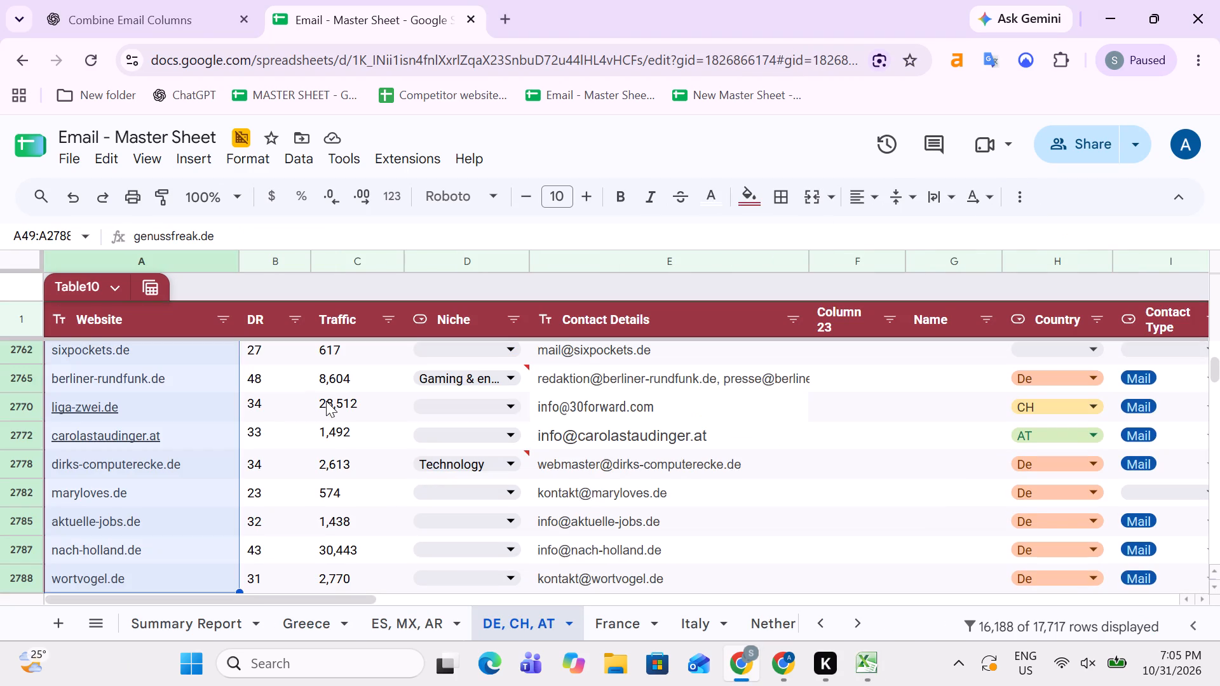
pyautogui.hotkey('ctrl', 'shift', 'Down')
pyautogui.hotkey('ctrl', 'shift', 'Down')
pyautogui.hotkey('ctrl', 'shift', 'Up')
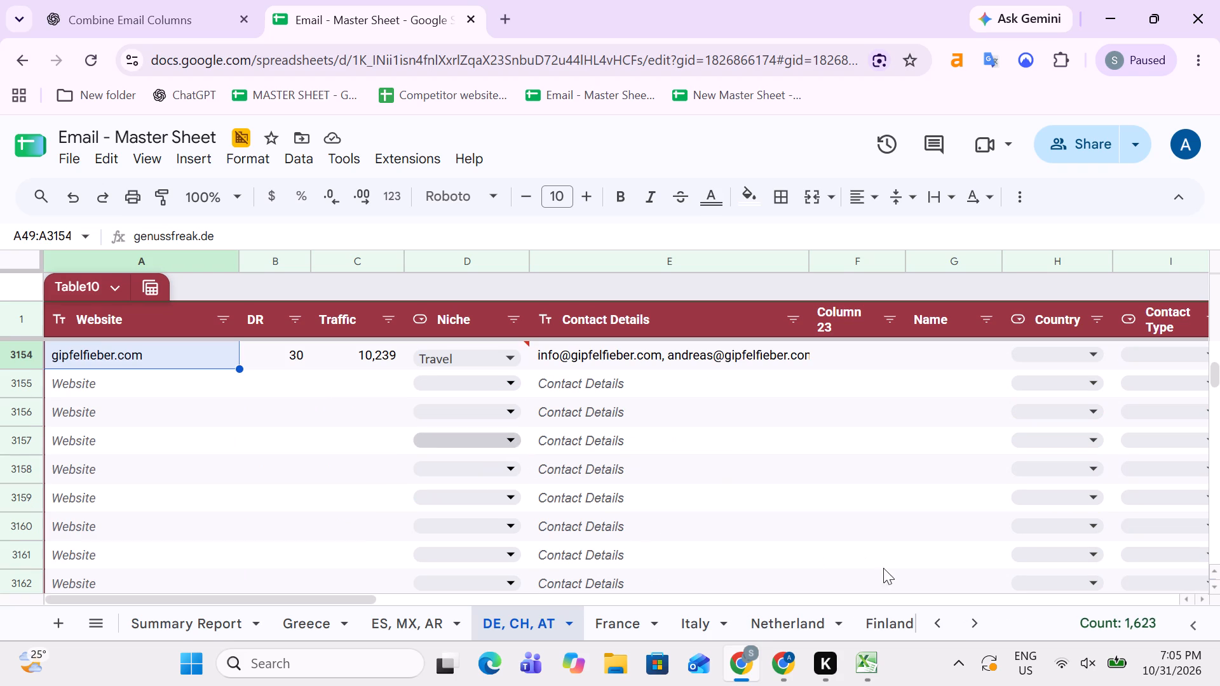
pyautogui.scroll(6, 862, 504)
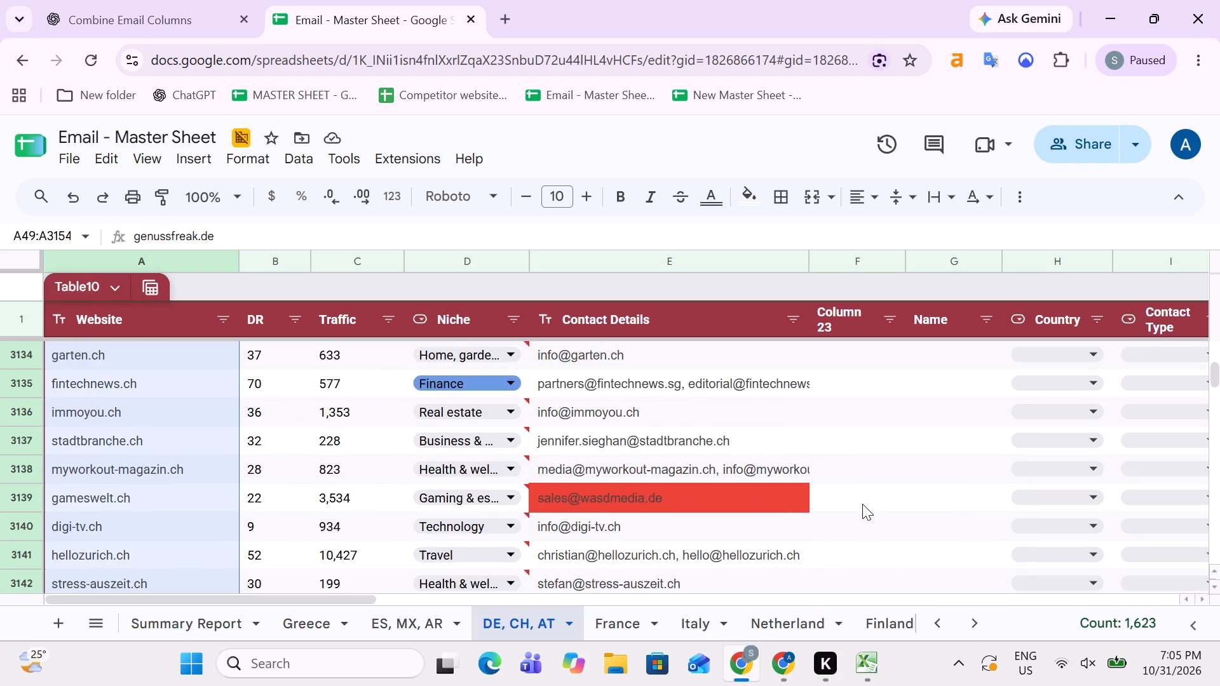
pyautogui.scroll(-6, 862, 504)
# Enter 1623 as Germany's websites available in the Inventory Data sheet.
pyautogui.hotkey('alt', 'Tab')
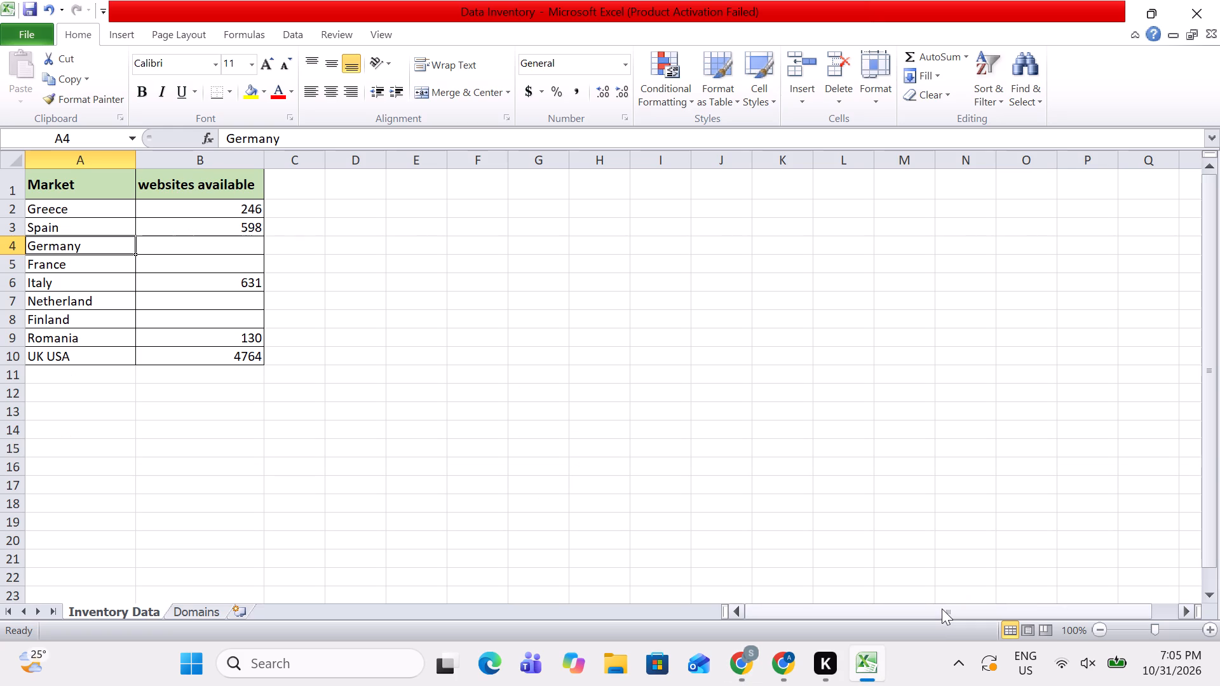
pyautogui.press('Right')
pyautogui.write('1623')
pyautogui.press('Right')
pyautogui.press('Left')
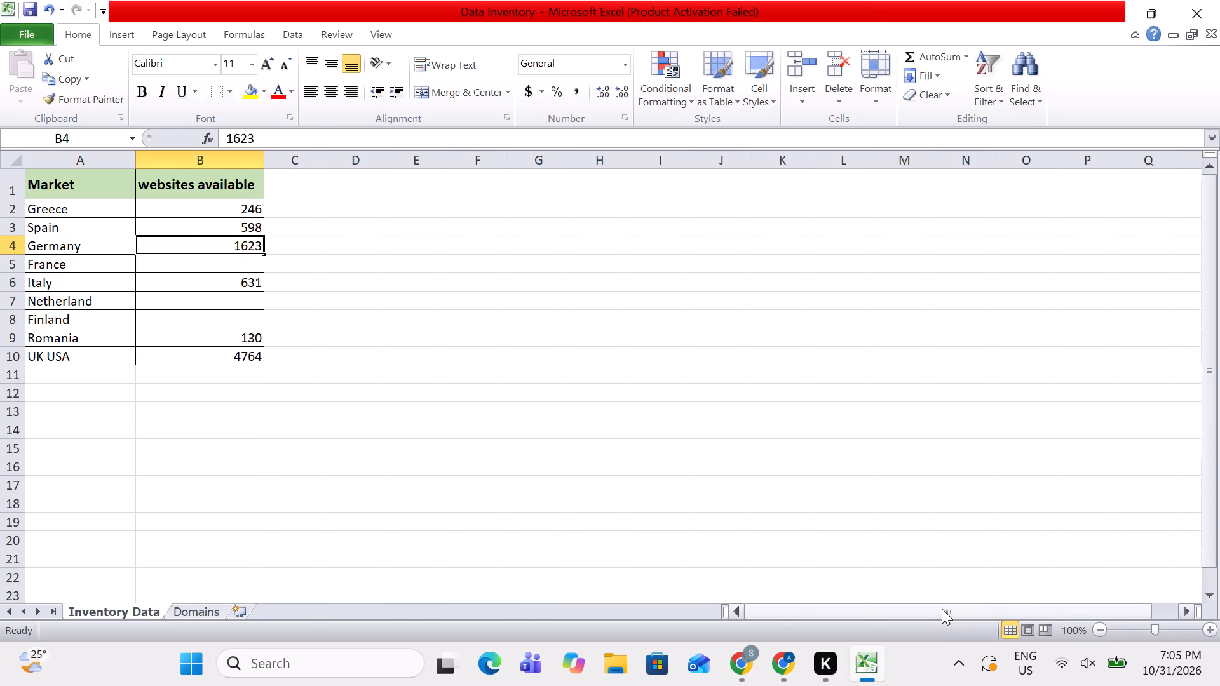
# Copy the selected DE, CH, AT websites and paste them below tvxs.gr in the Domains sheet, matching the destination formatting.
pyautogui.hotkey('alt', 'Tab')
pyautogui.hotkey('ctrl', 'c')
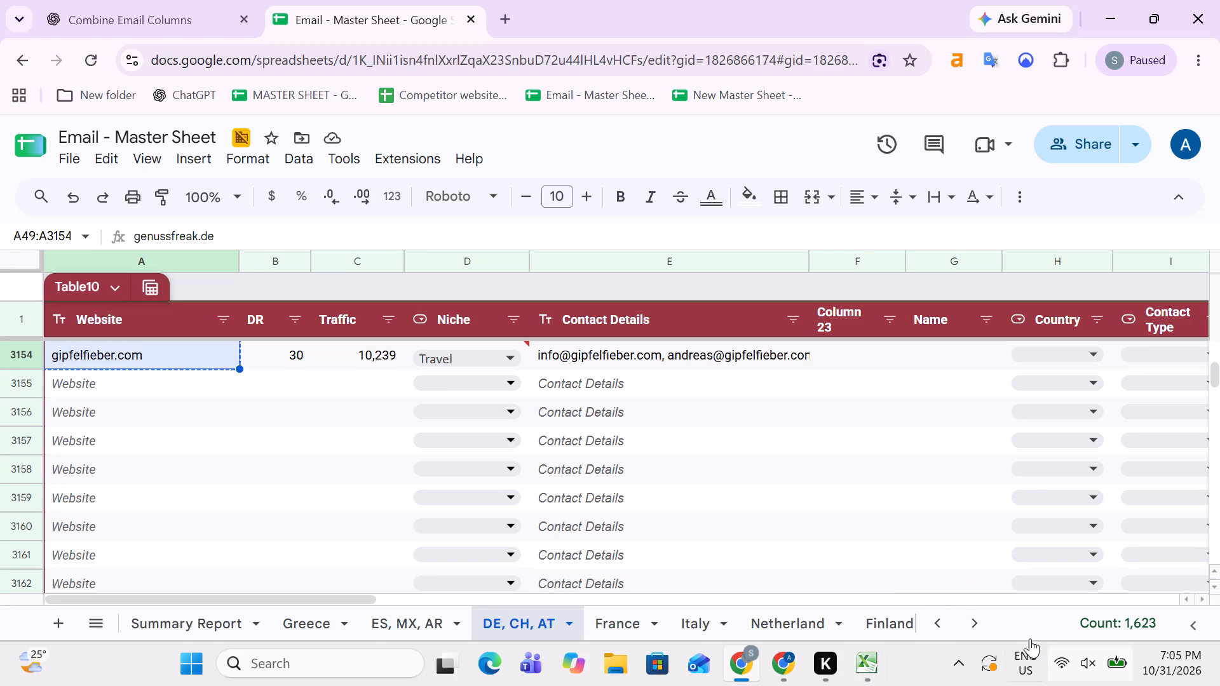
pyautogui.hotkey('alt', 'Tab')
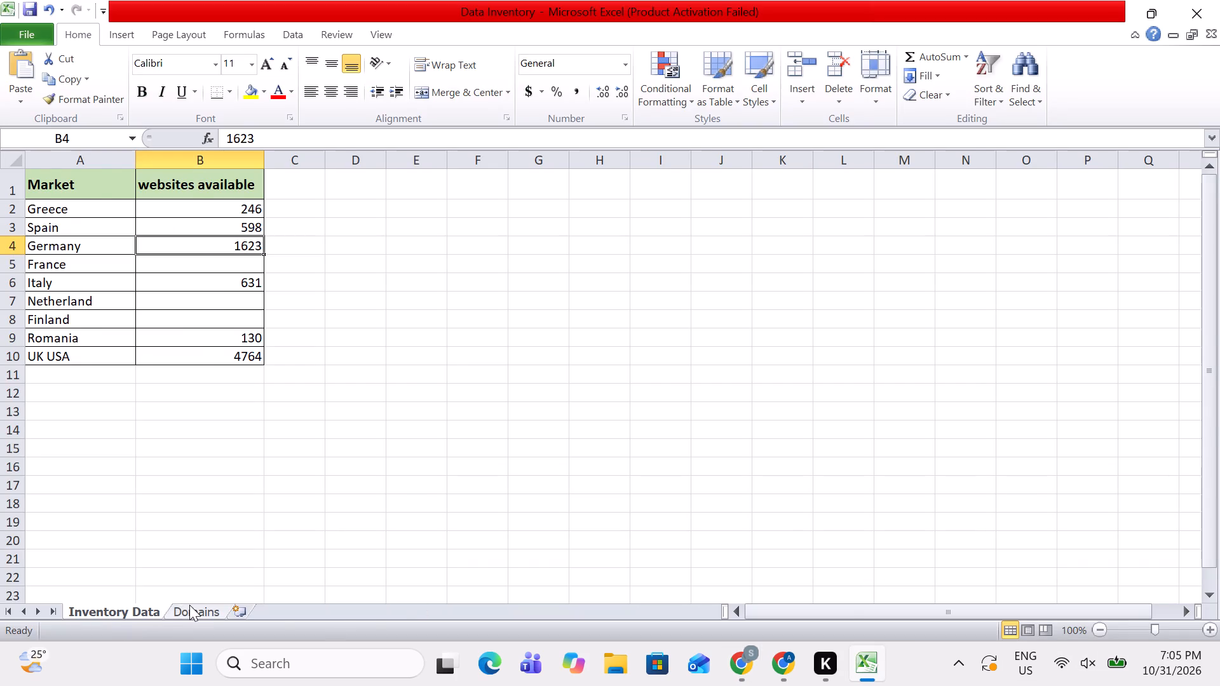
pyautogui.click(189, 605)
pyautogui.press('Down')
pyautogui.press('Left')
pyautogui.press('Up')
pyautogui.press('Left')
pyautogui.press('Right')
pyautogui.press('Left')
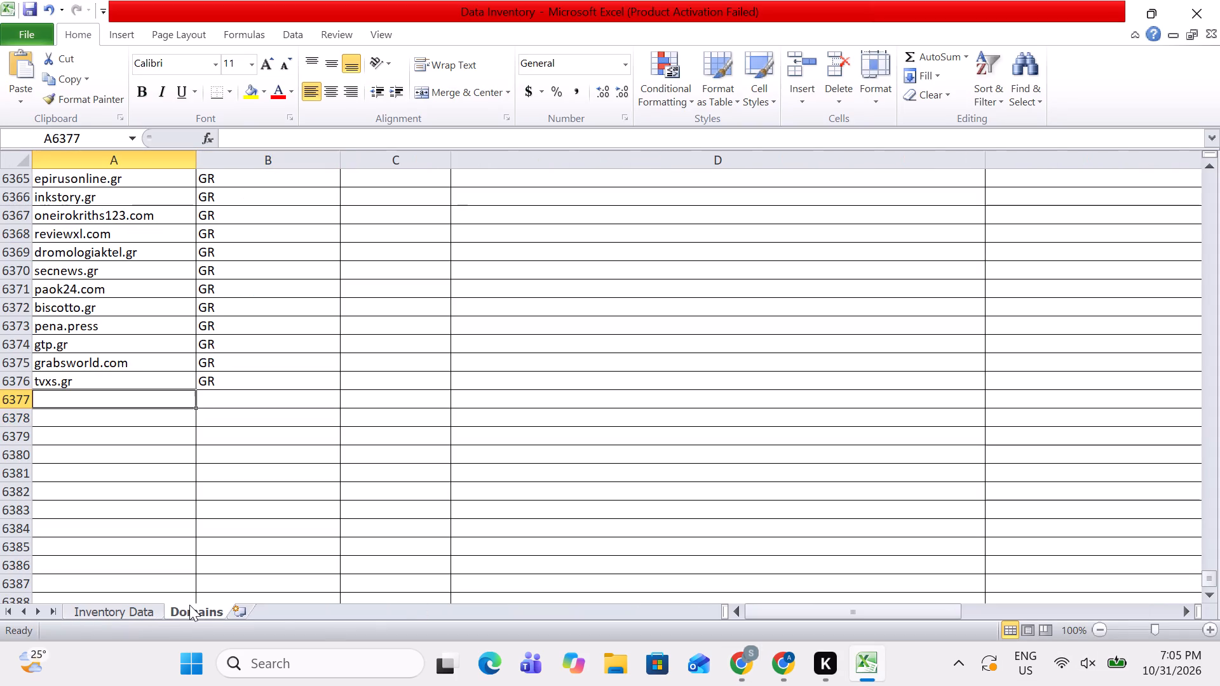
pyautogui.hotkey('ctrl', 'v')
pyautogui.click(231, 596)
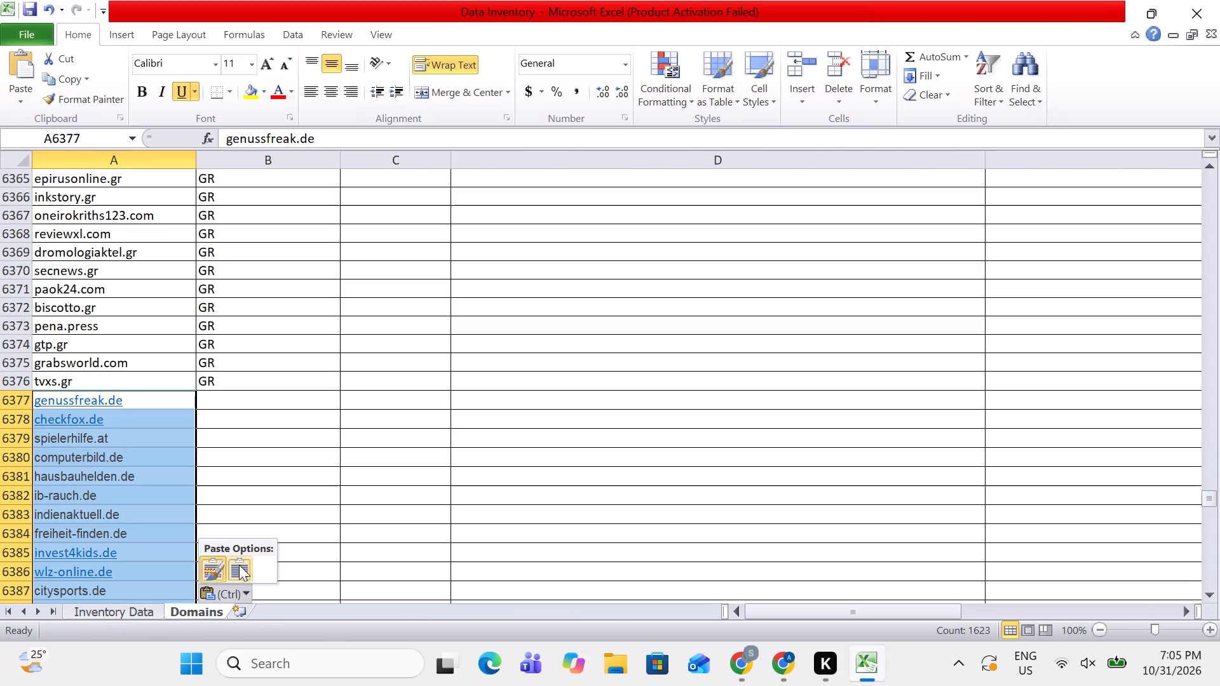
pyautogui.click(239, 565)
# Enter the market code DE, AT, CH in column B beside genussfreak.de.
pyautogui.press('Right')
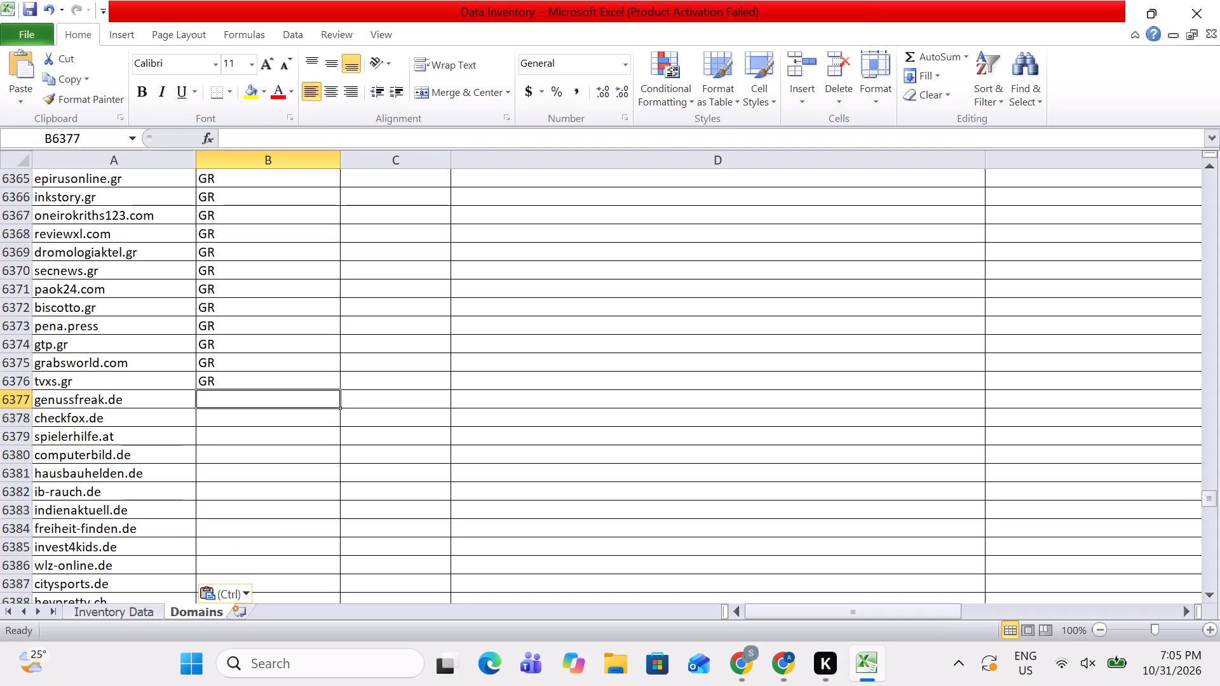
pyautogui.write('DE')
pyautogui.press('Right')
pyautogui.press('Left')
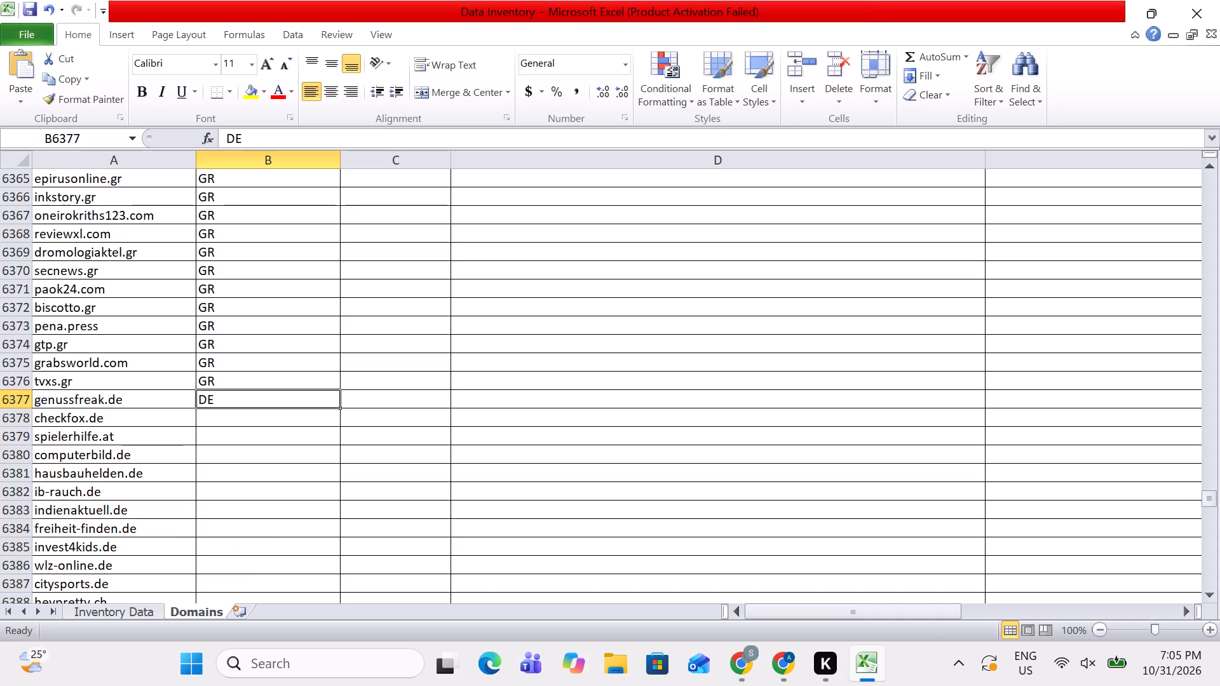
pyautogui.press('Return')
pyautogui.press('Up')
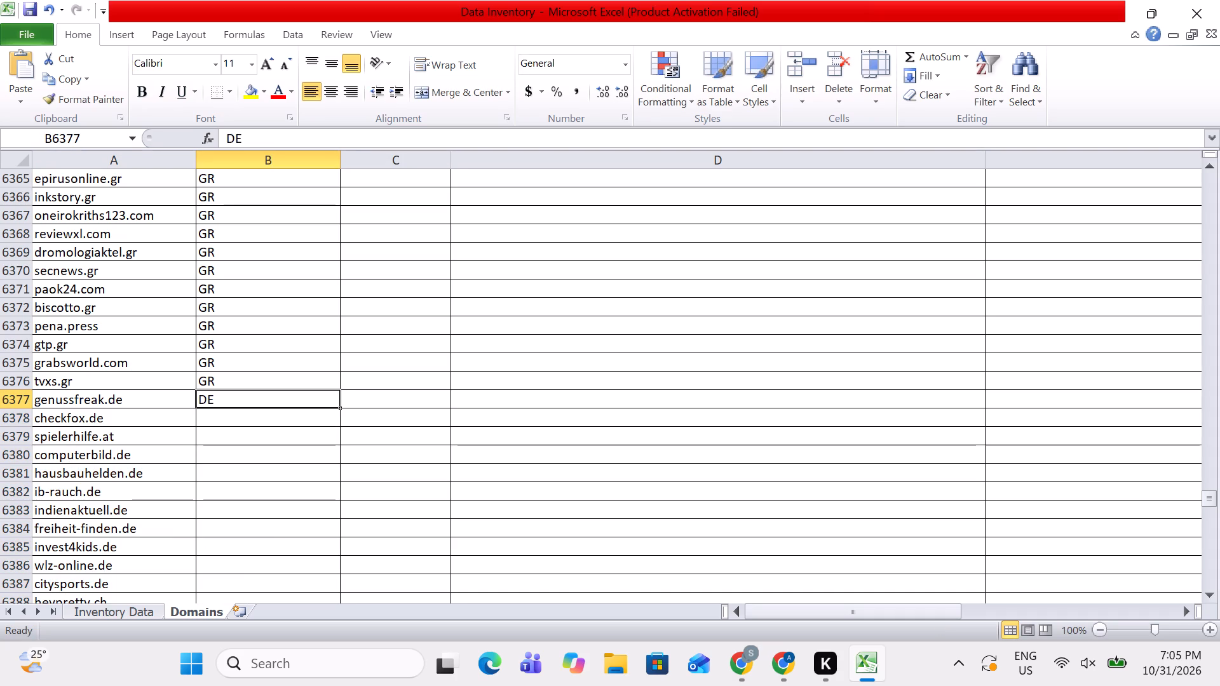
pyautogui.doubleClick(243, 399)
pyautogui.write(', AT')
pyautogui.write(',')
pyautogui.press('space')
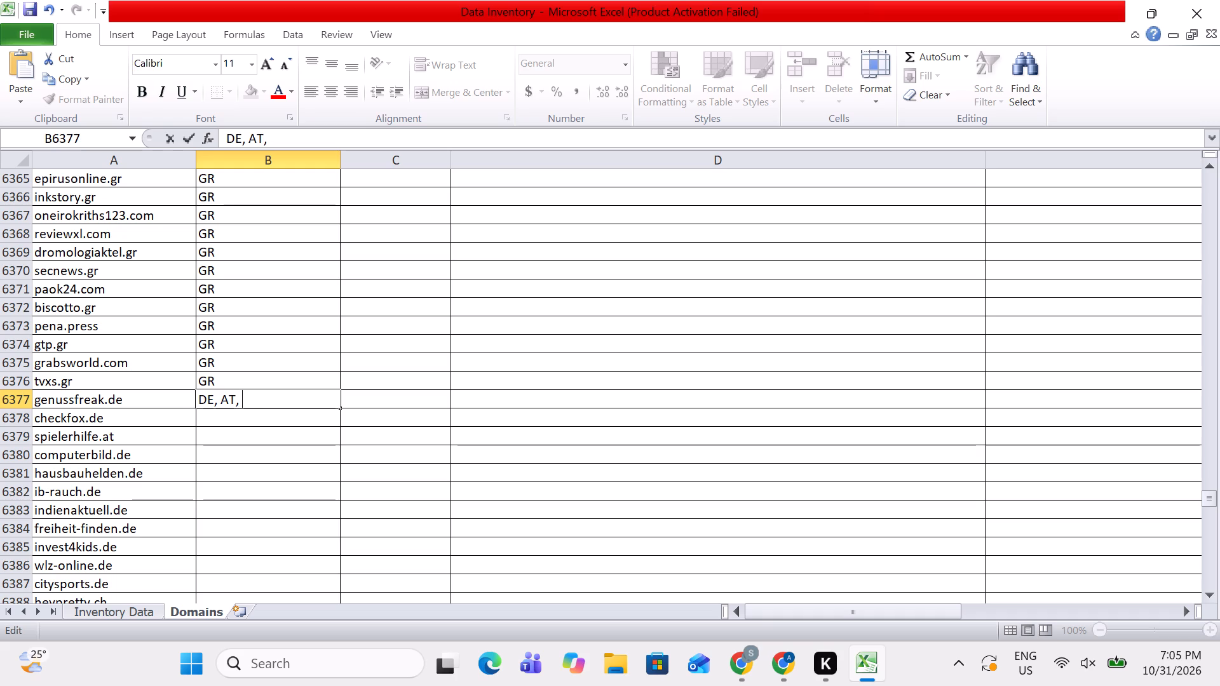
pyautogui.write('CH')
pyautogui.press('Tab')
pyautogui.press('Left')
# Copy the DE, AT, CH market code down column B past the blank row to the last pasted website, gipfelfieber.com.
pyautogui.hotkey('ctrl', 'c')
pyautogui.press('Left')
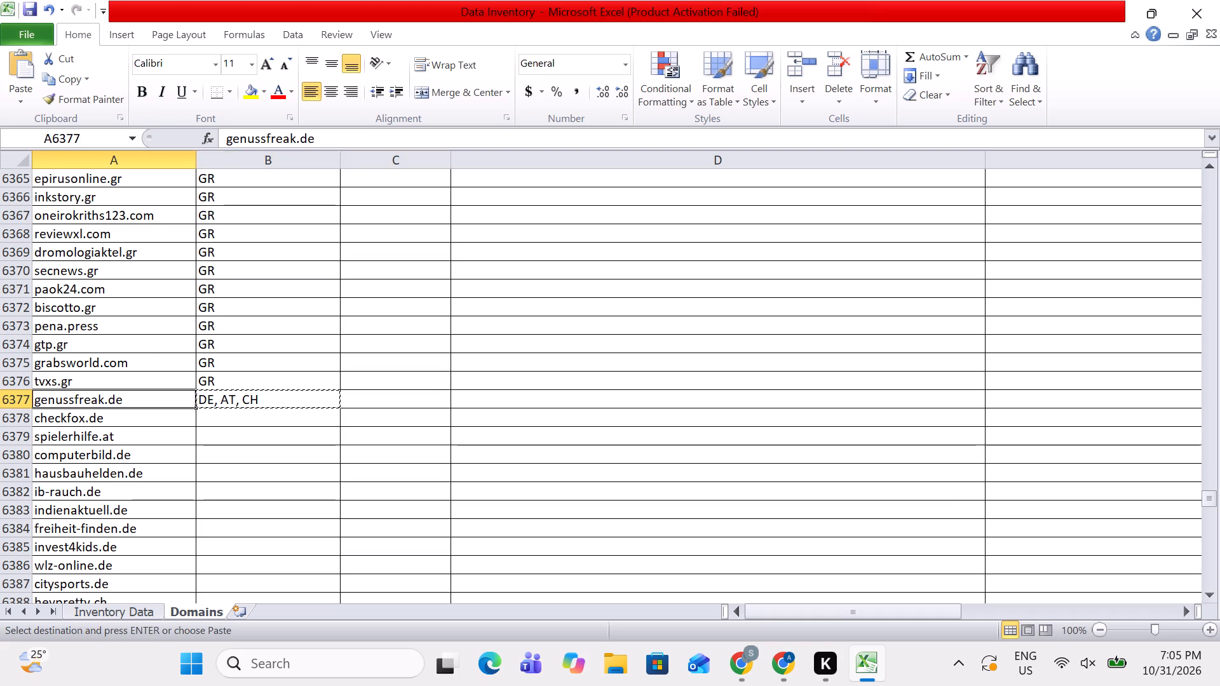
pyautogui.hotkey('ctrl', 'Down')
pyautogui.press('Down')
pyautogui.press('Up')
pyautogui.press('Down')
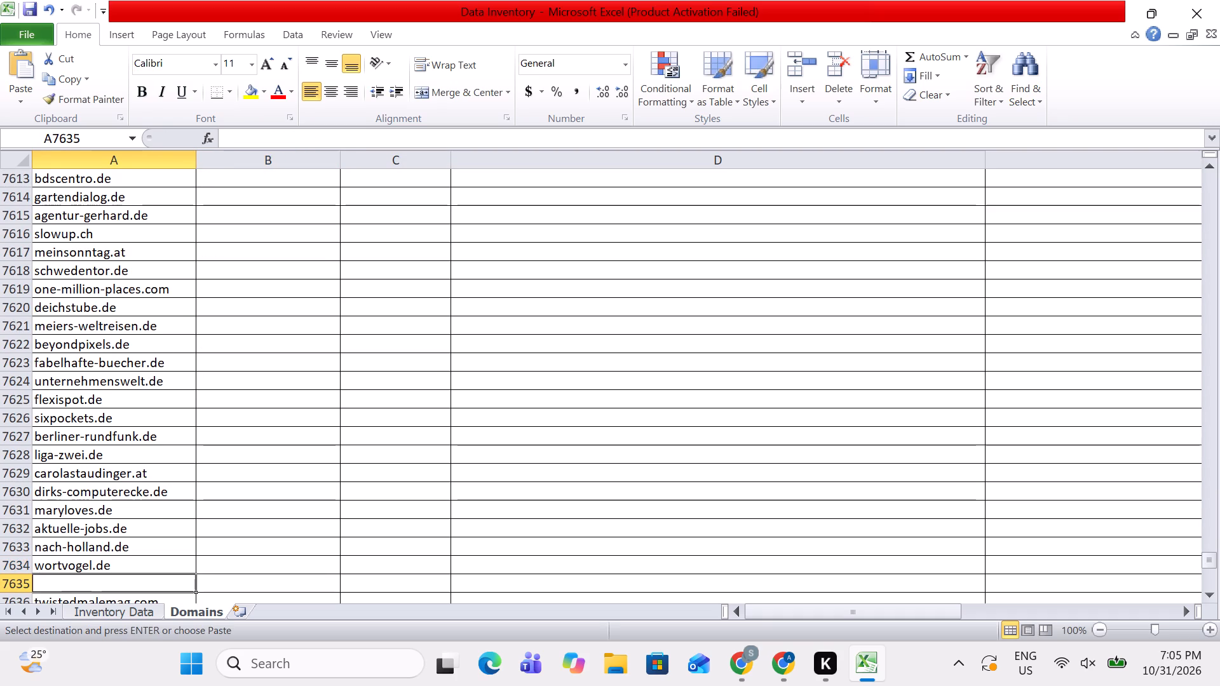
pyautogui.press('Down')
pyautogui.hotkey('ctrl', 'Down')
pyautogui.press('Down')
pyautogui.press('Down')
pyautogui.press('Up')
pyautogui.press('Up')
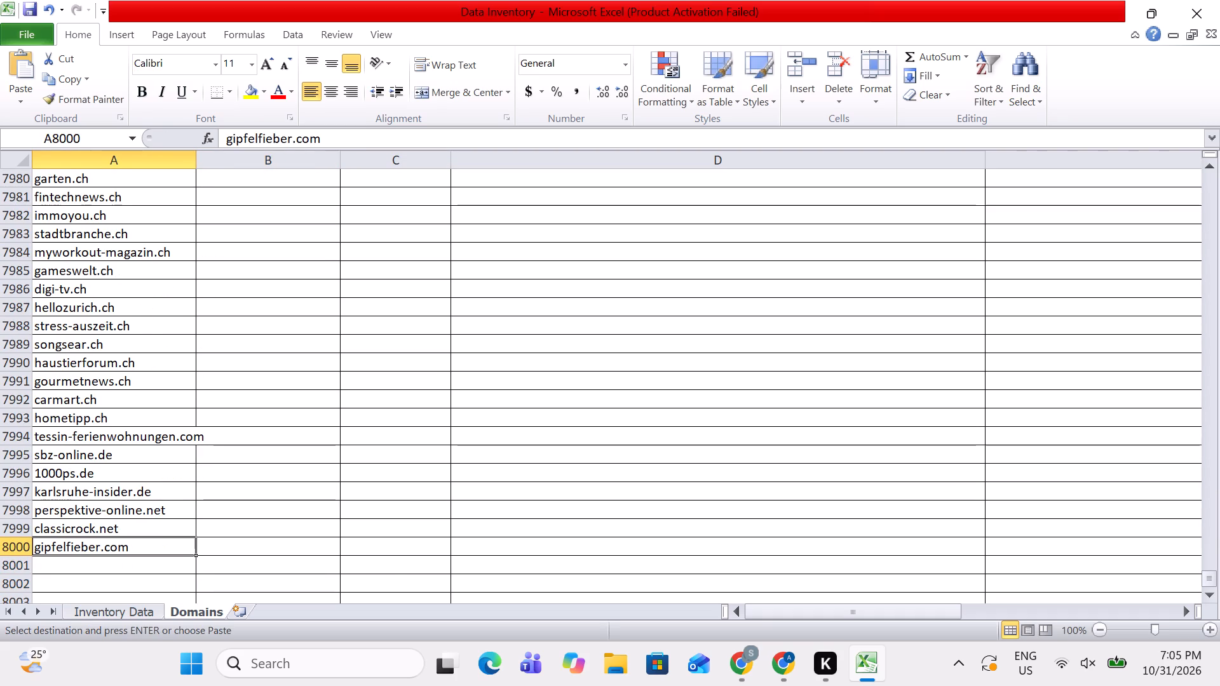
pyautogui.press('Right')
pyautogui.hotkey('ctrl', 'v')
pyautogui.hotkey('ctrl', 'shift', 'Up')
pyautogui.hotkey('shift', 'Down')
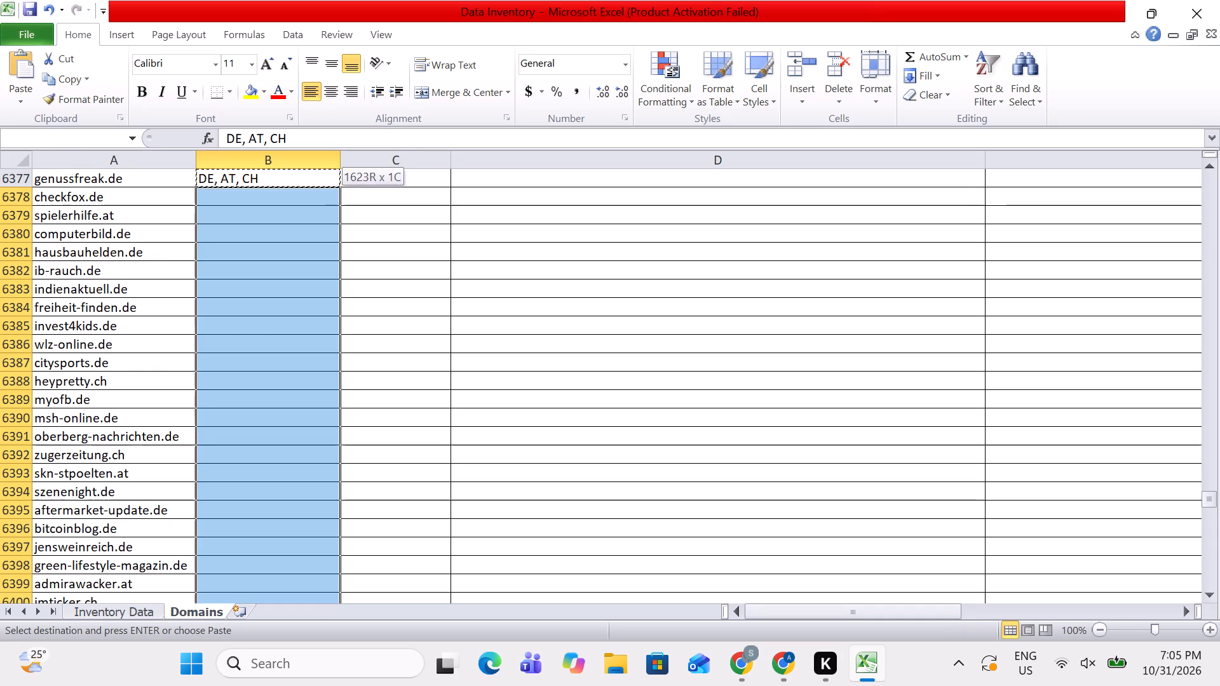
pyautogui.hotkey('ctrl', 'v')
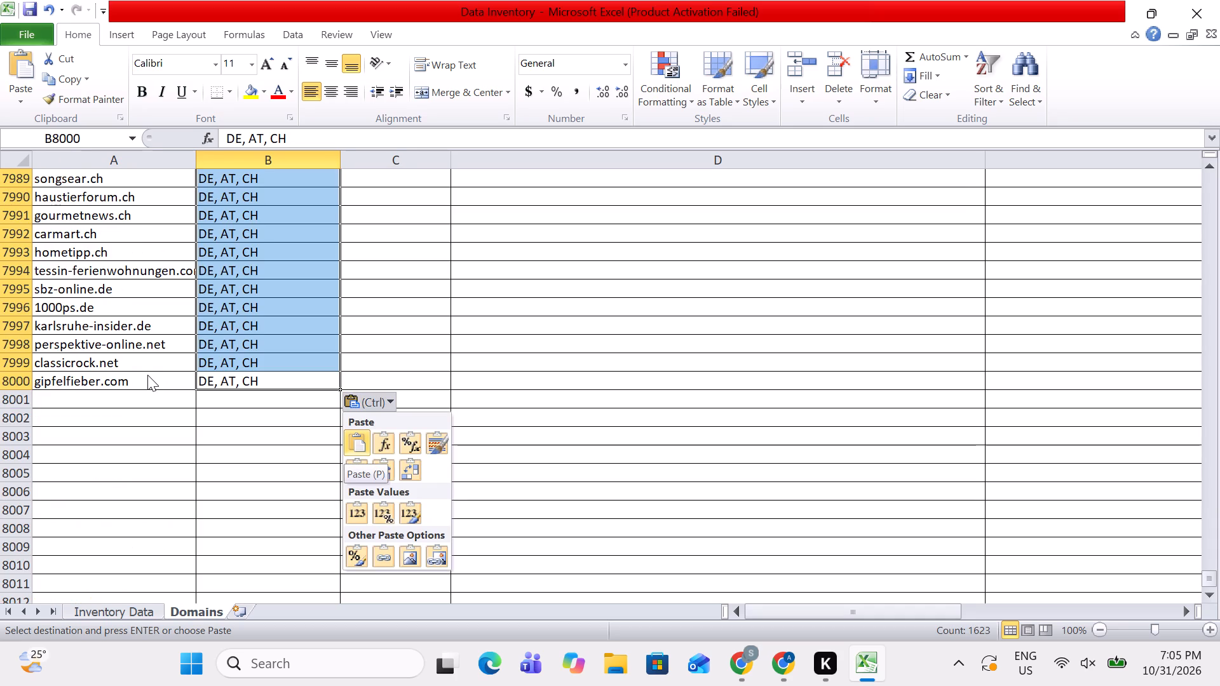
pyautogui.press('Left')
pyautogui.click(417, 259)
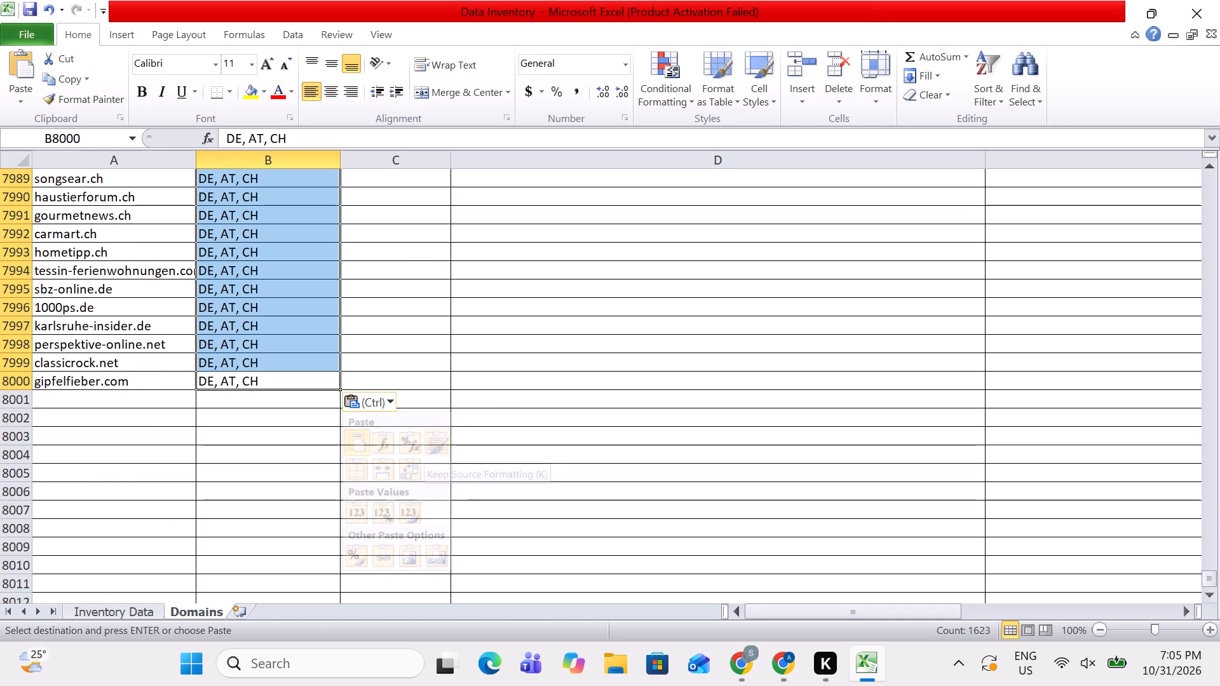
pyautogui.click(287, 449)
# Copy all filtered domains in the Email - Master Sheet's France sheet, from alloemploi.fr through regionsmagazine.com.
pyautogui.click(139, 613)
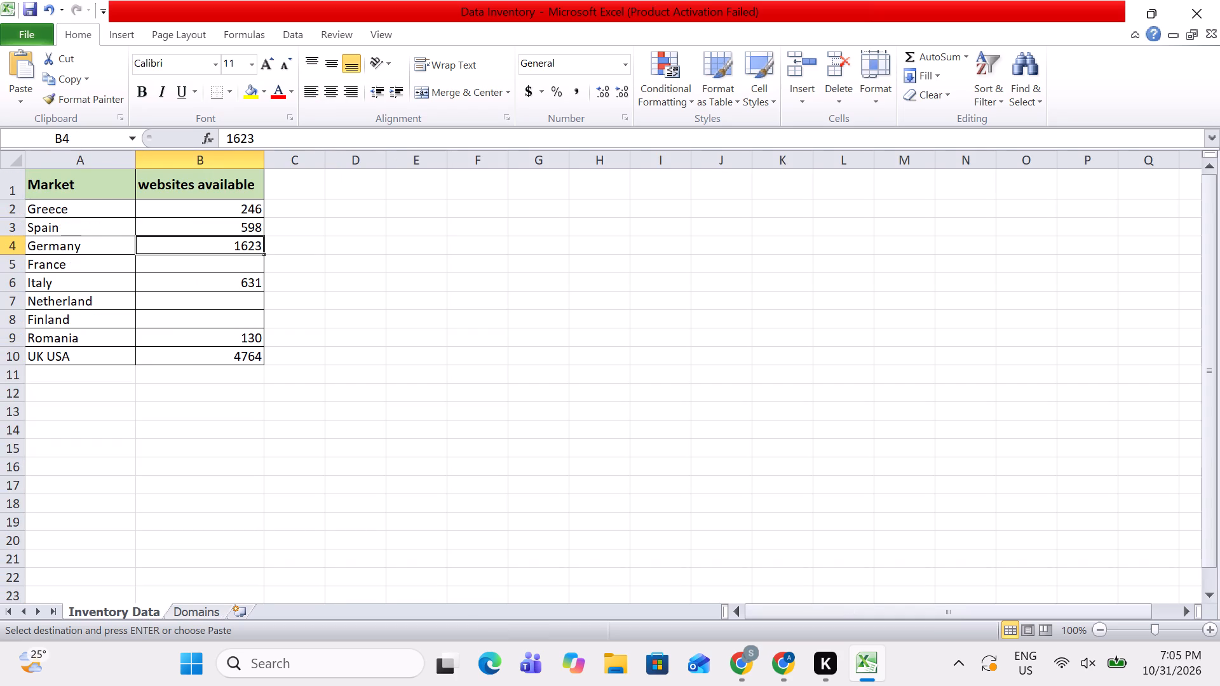
pyautogui.hotkey('alt', 'Tab')
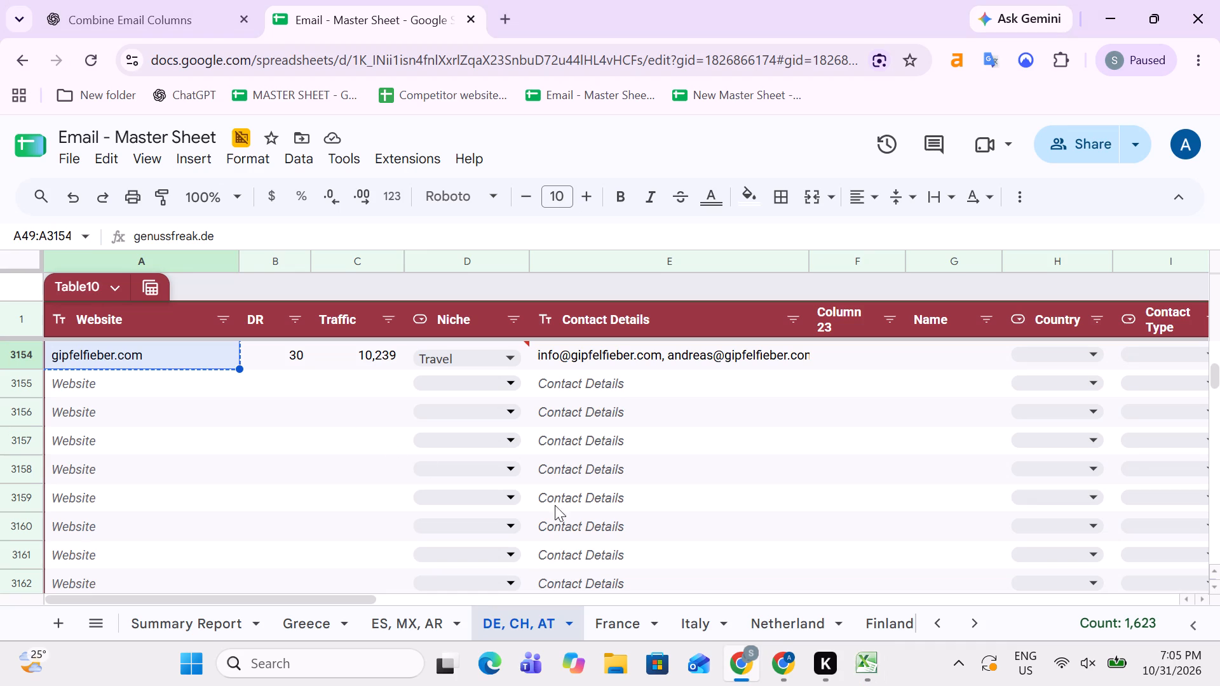
pyautogui.click(637, 628)
pyautogui.scroll(6, 366, 500)
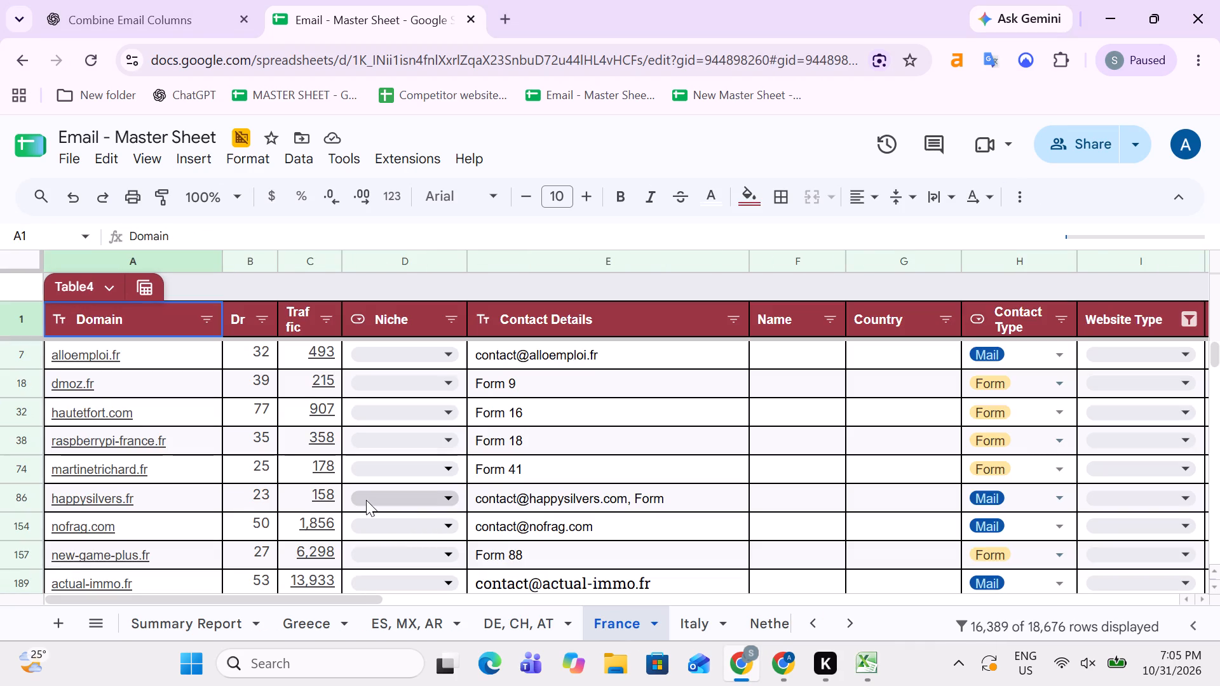
pyautogui.press('Down')
pyautogui.press('Up')
pyautogui.press('Down')
pyautogui.hotkey('ctrl', 'shift', 'Down')
pyautogui.hotkey('ctrl', 'shift', 'Down')
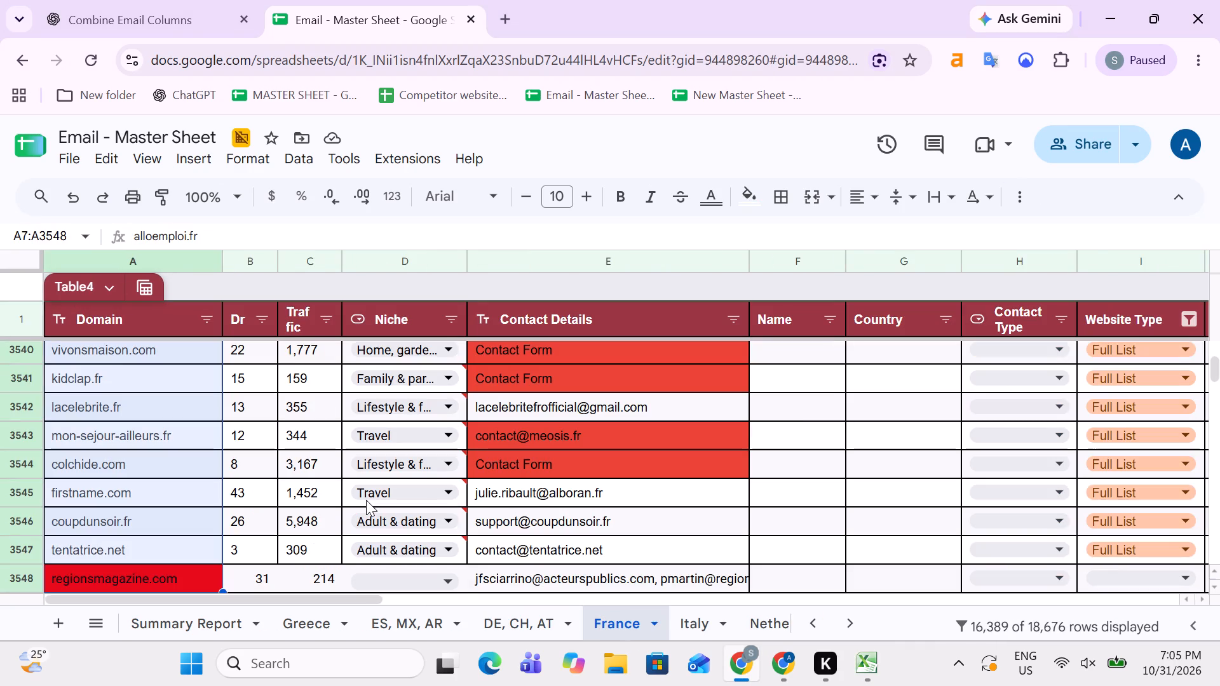
pyautogui.hotkey('ctrl', 'shift', 'Down')
pyautogui.hotkey('ctrl', 'shift', 'Down')
pyautogui.hotkey('ctrl', 'shift', 'Up')
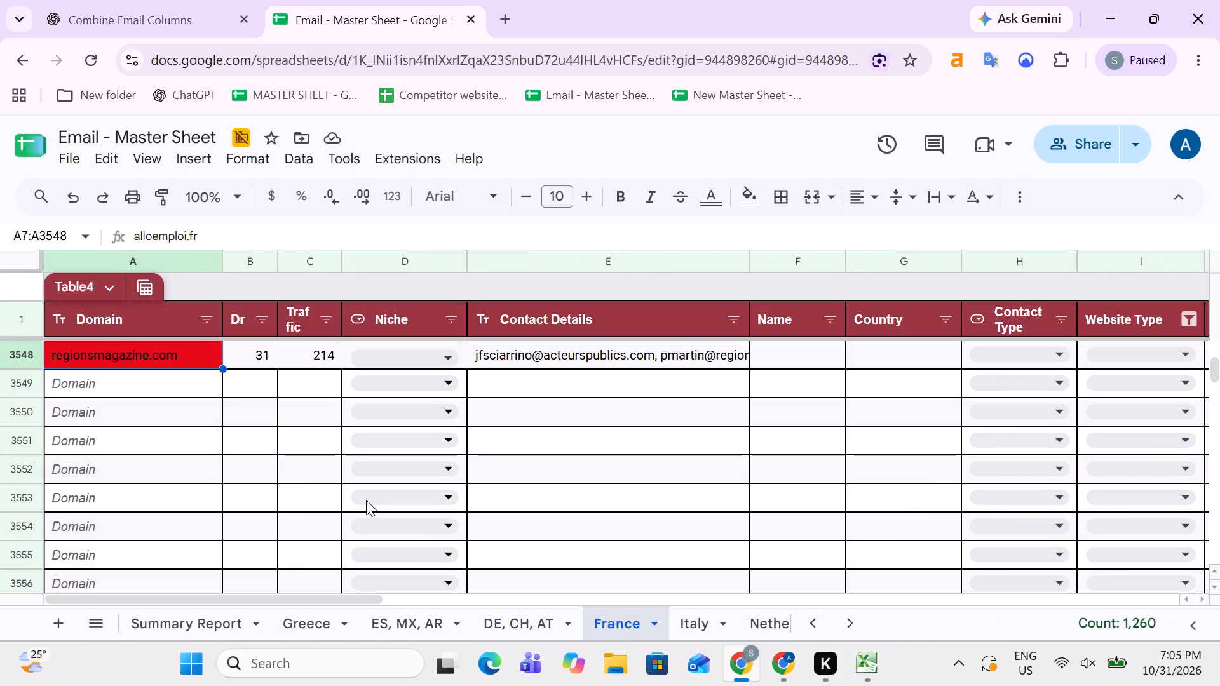
pyautogui.hotkey('ctrl', 'c')
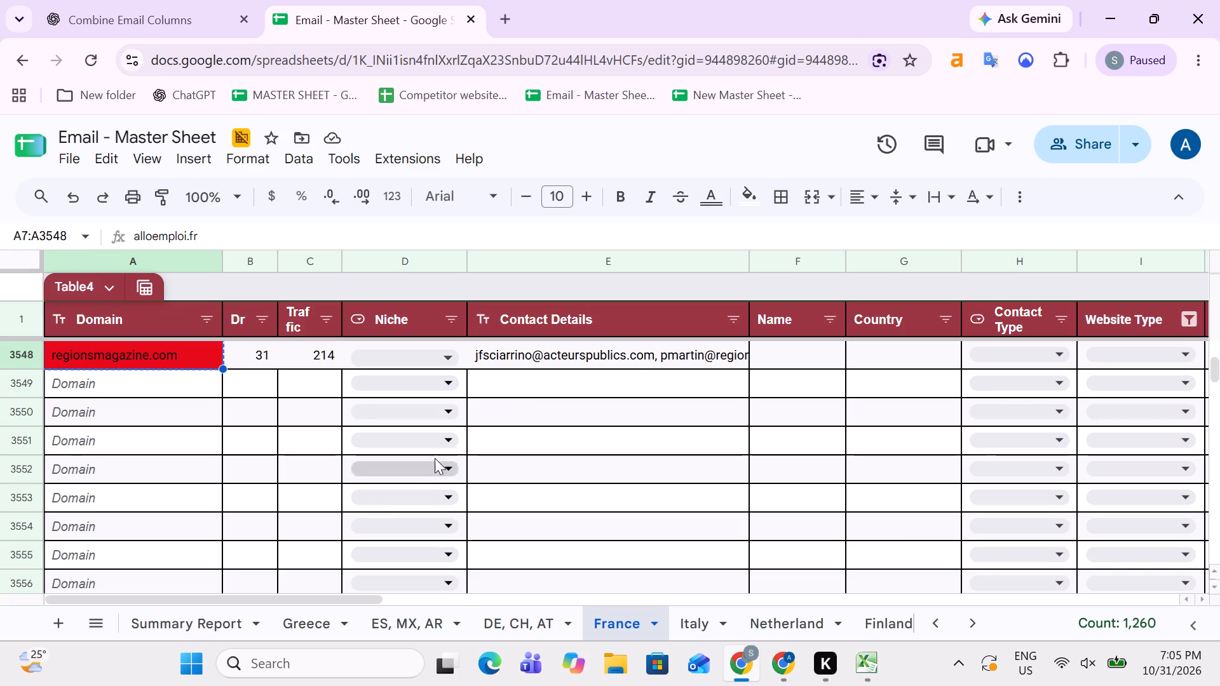
pyautogui.scroll(3, 515, 394)
pyautogui.scroll(-1, 528, 432)
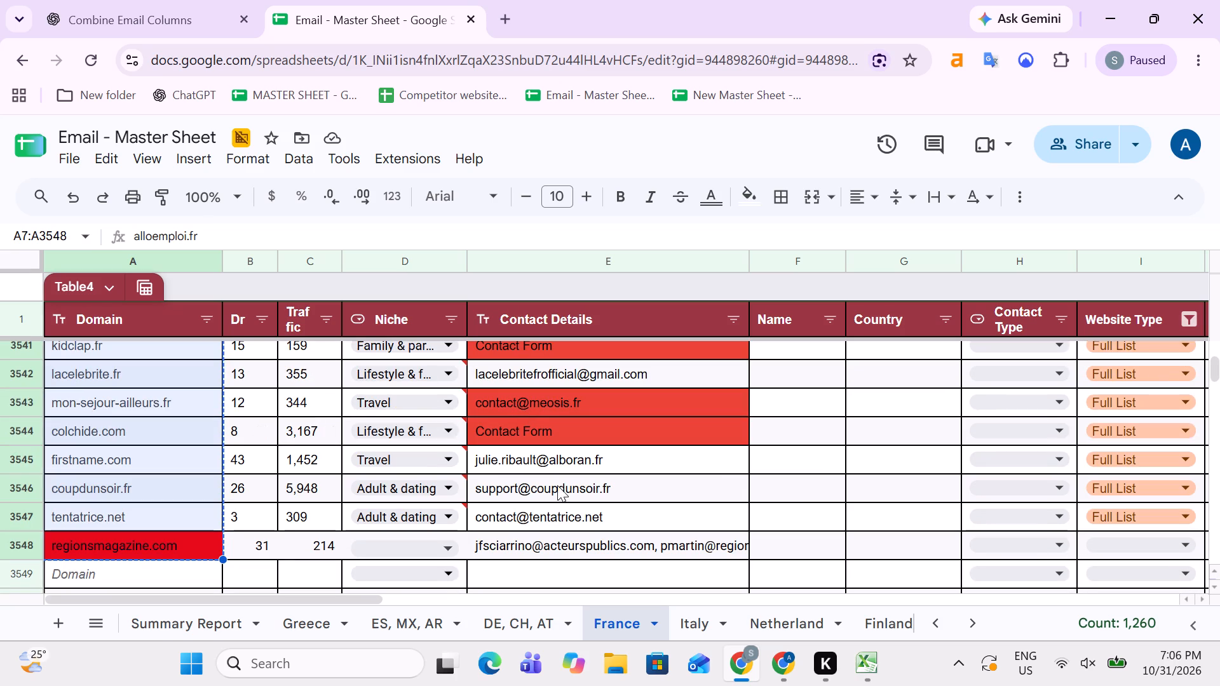
# Paste the copied French websites below gipfelfieber.com in the Domains sheet, matching the destination formatting.
pyautogui.hotkey('alt', 'Tab')
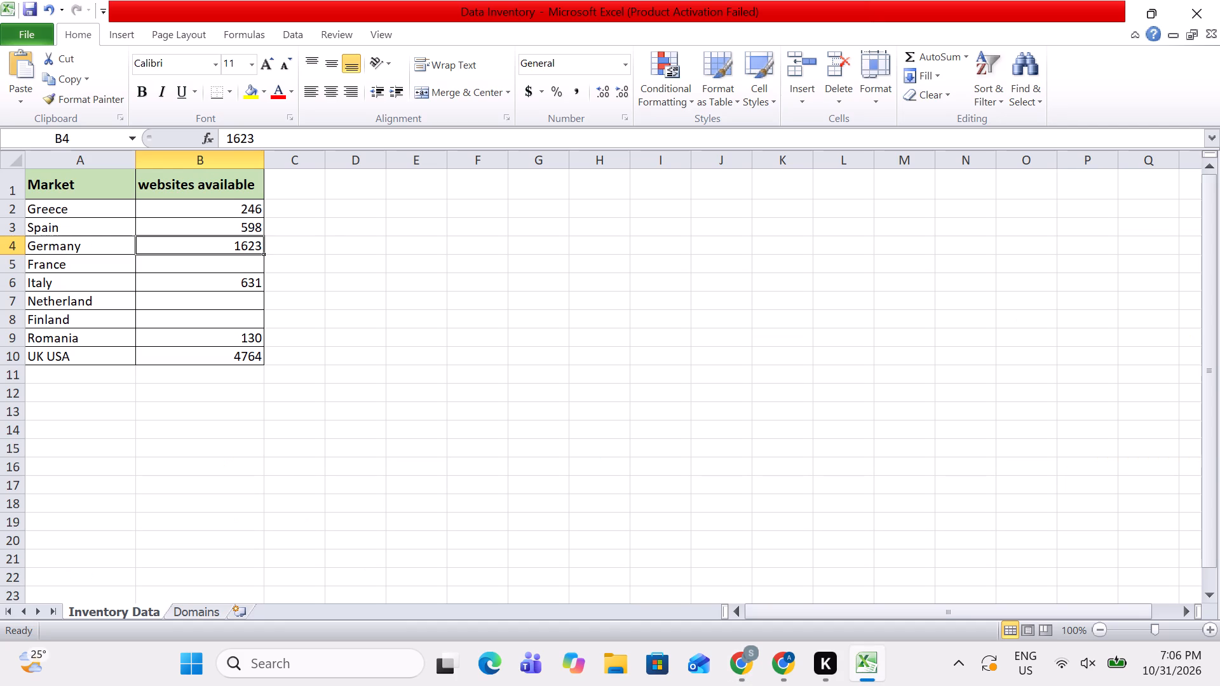
pyautogui.press('Down')
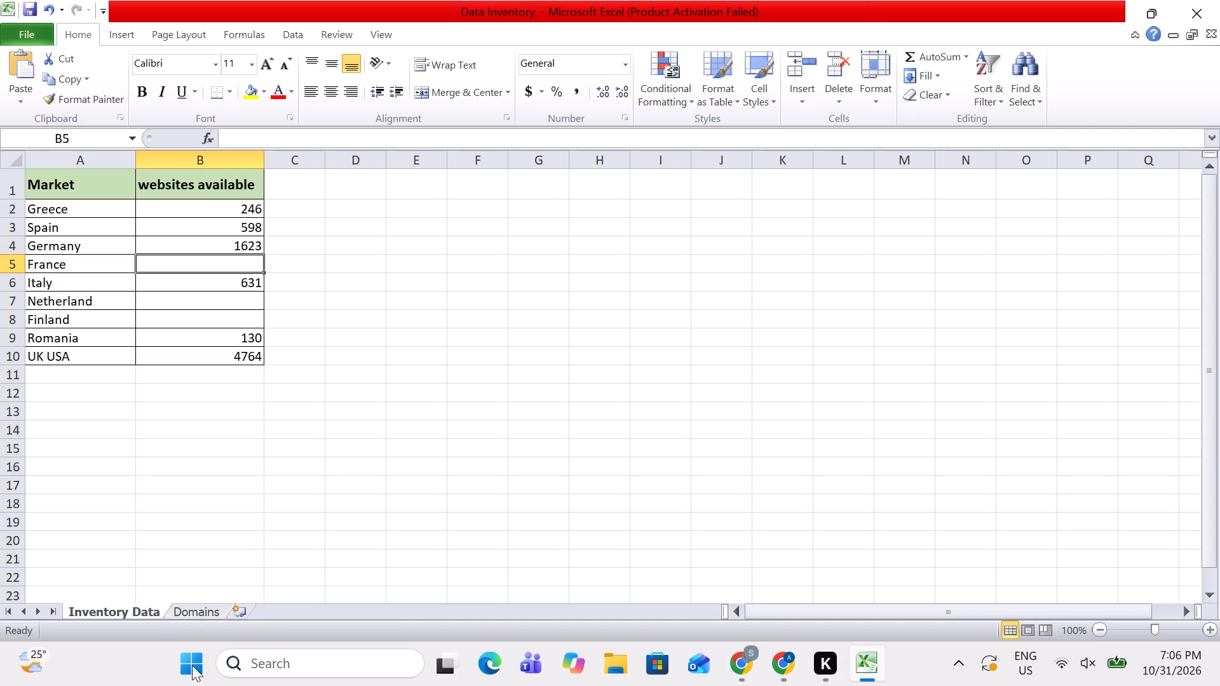
pyautogui.click(184, 614)
pyautogui.press('Down')
pyautogui.press('Up')
pyautogui.press('Up')
pyautogui.press('Up')
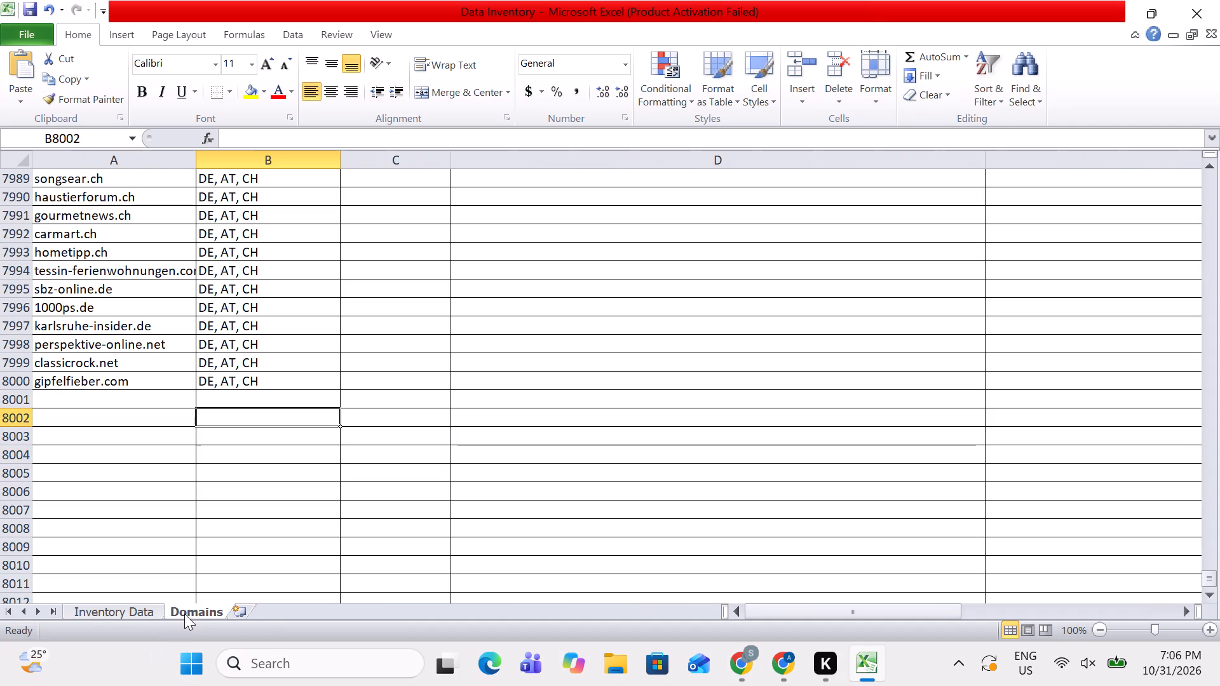
pyautogui.press('Left')
pyautogui.press('Up')
pyautogui.press('Right')
pyautogui.press('Left')
pyautogui.hotkey('ctrl', 'v')
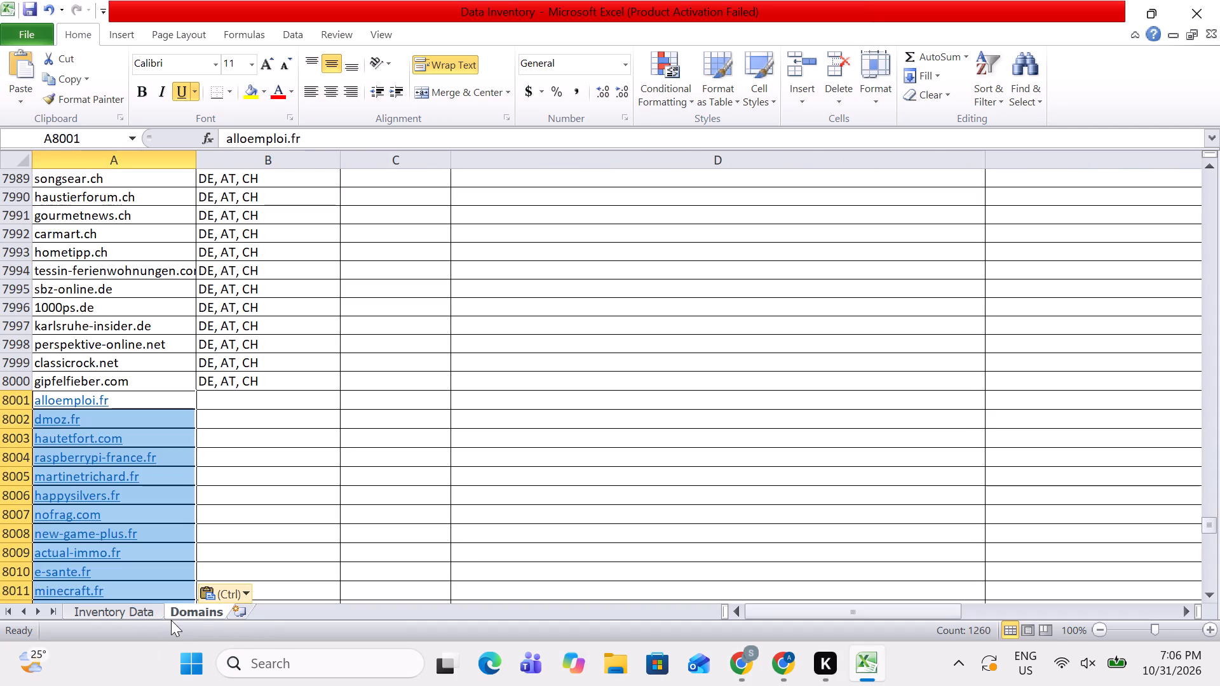
pyautogui.click(233, 589)
pyautogui.click(249, 562)
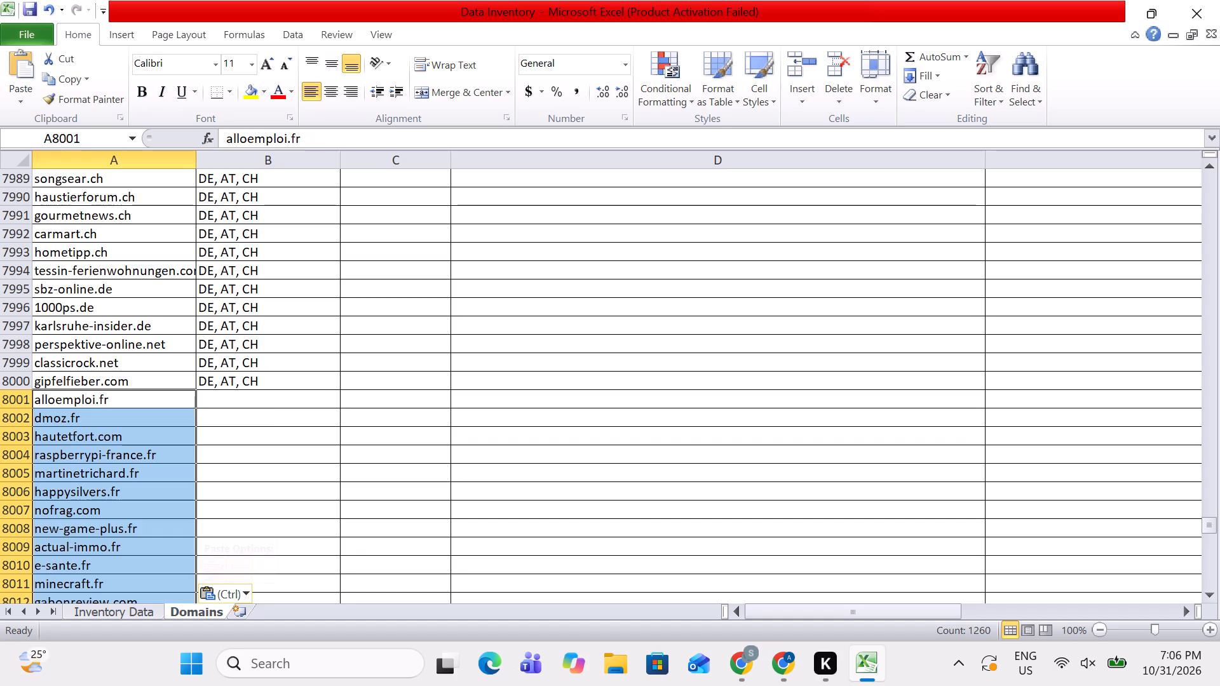
# Enter the market code FR in column B beside alloemploi.fr.
pyautogui.click(250, 408)
pyautogui.write('FR')
pyautogui.press('Right')
# Copy the FR market code down column B to the last pasted French website, regionsmagazine.com.
pyautogui.press('Left')
pyautogui.hotkey('ctrl', 'c')
pyautogui.press('Left')
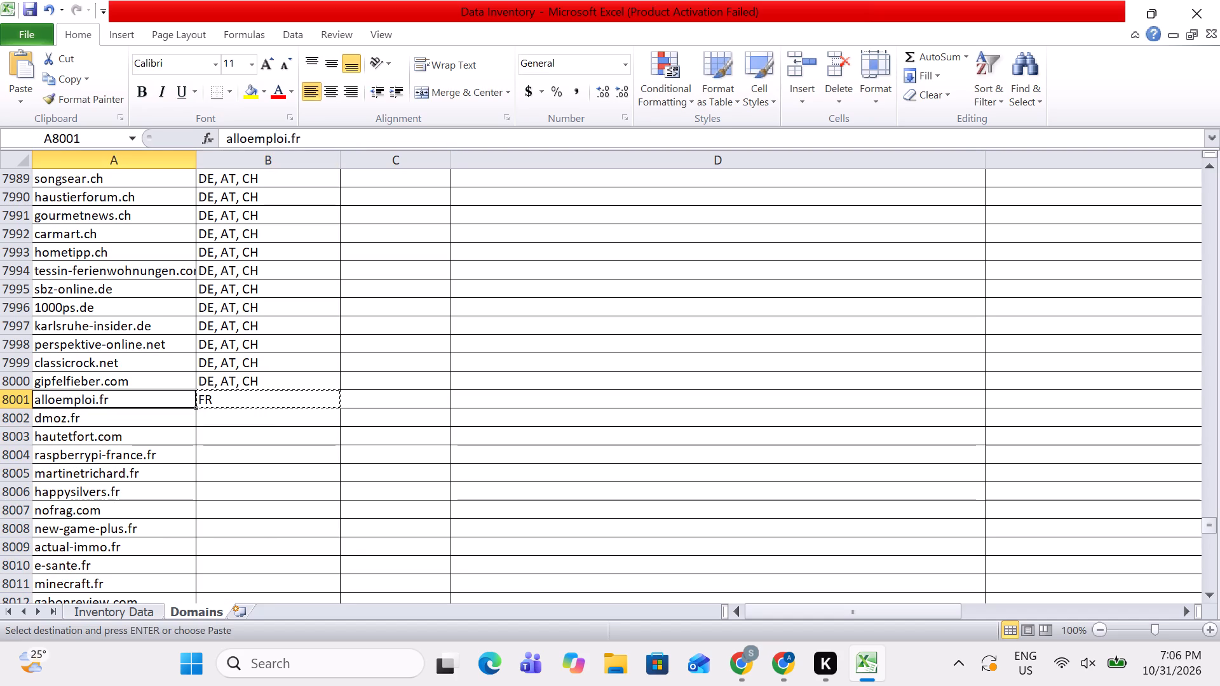
pyautogui.press('Left')
pyautogui.hotkey('ctrl', 'Down')
pyautogui.hotkey('ctrl', 'Down')
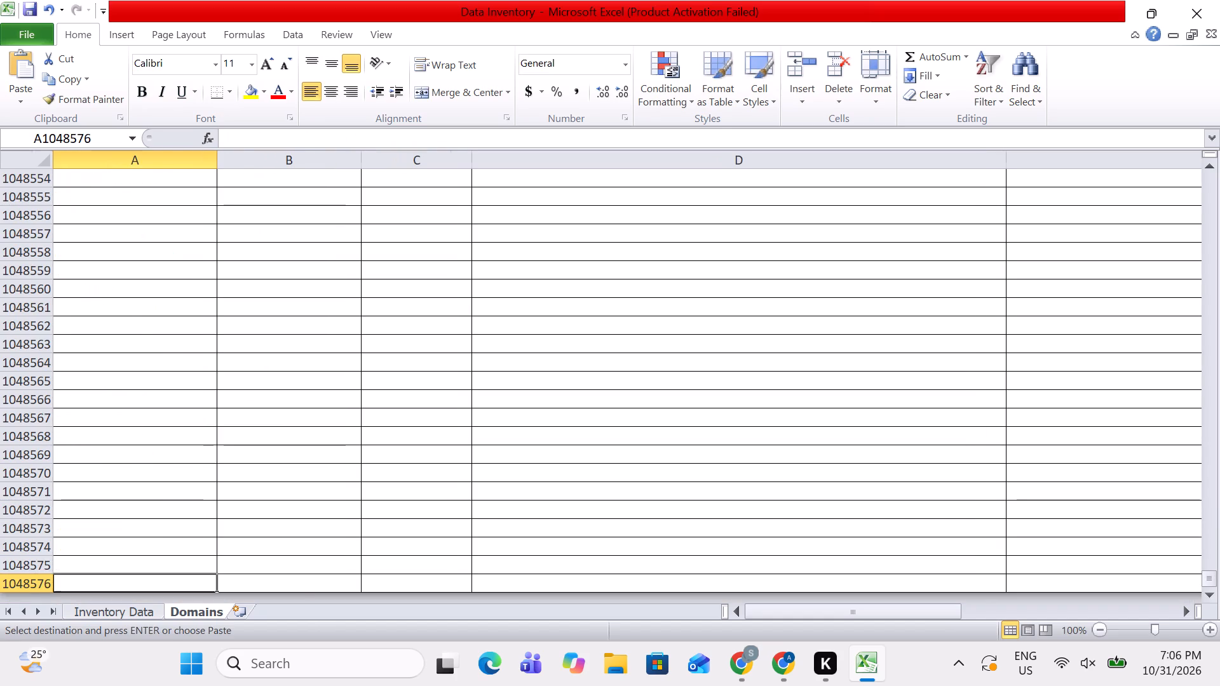
pyautogui.hotkey('ctrl', 'Up')
pyautogui.press('Right')
pyautogui.hotkey('ctrl', 'v')
pyautogui.hotkey('ctrl', 'shift', 'Up')
pyautogui.hotkey('shift', 'Down')
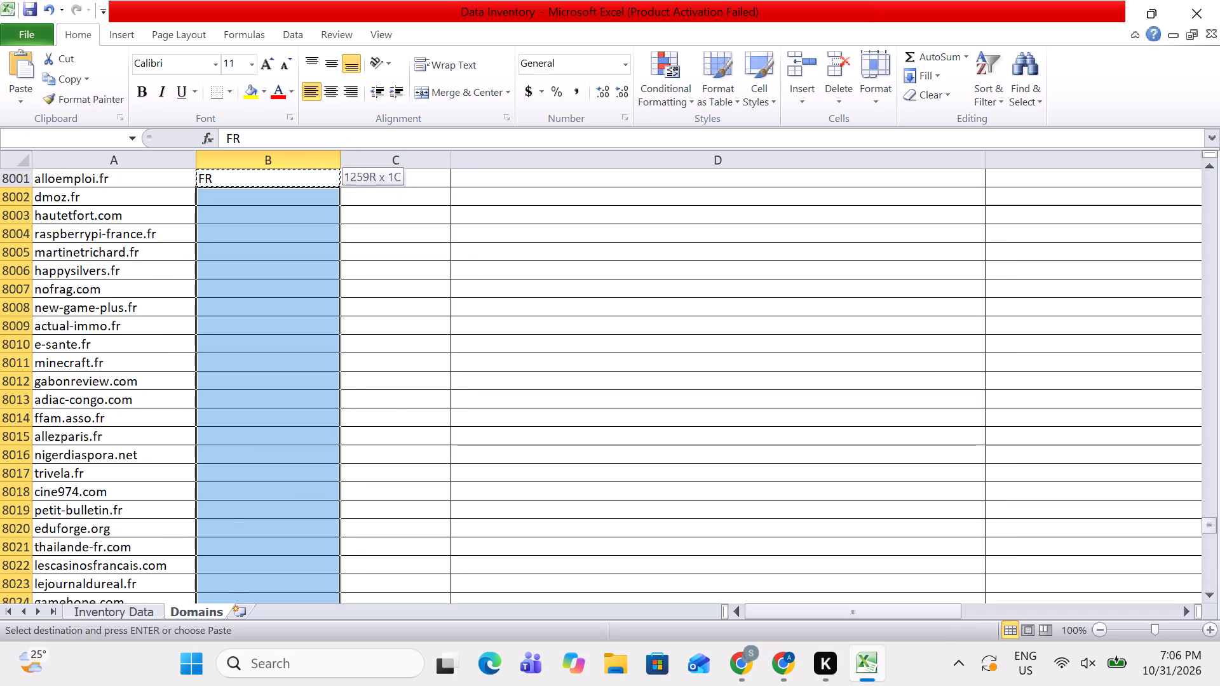
pyautogui.hotkey('ctrl', 'v')
pyautogui.press('Down')
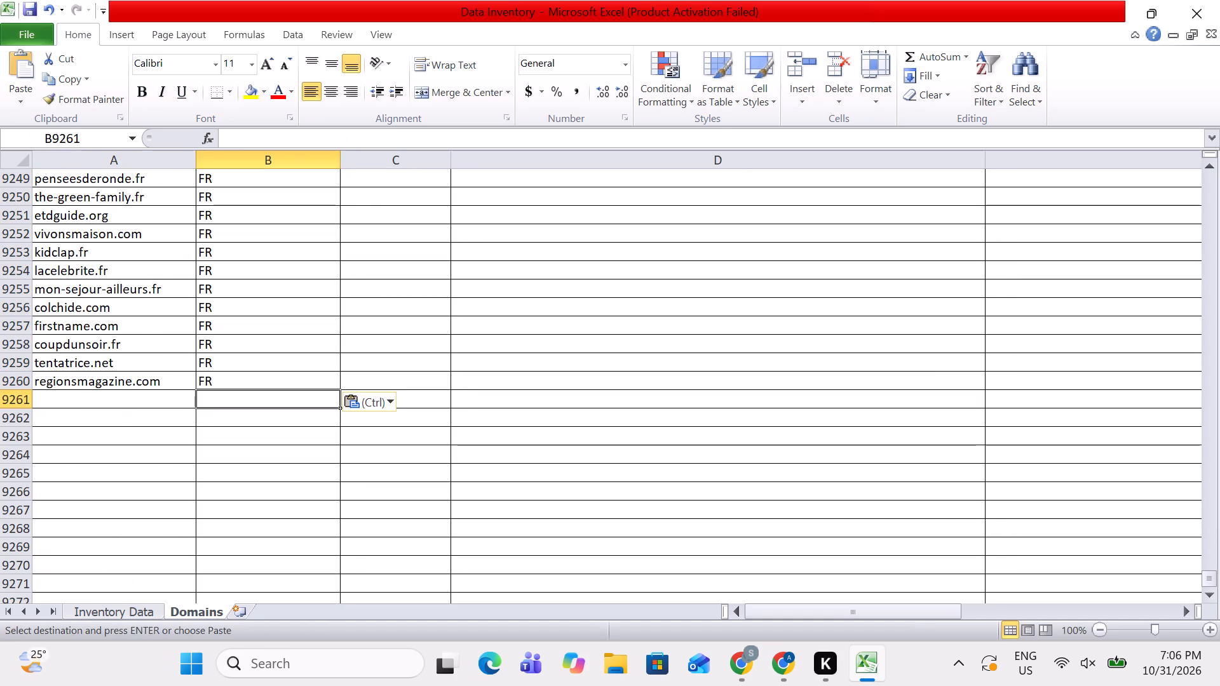
# Set France's websites available to 1260 in the Inventory Data sheet.
pyautogui.click(134, 613)
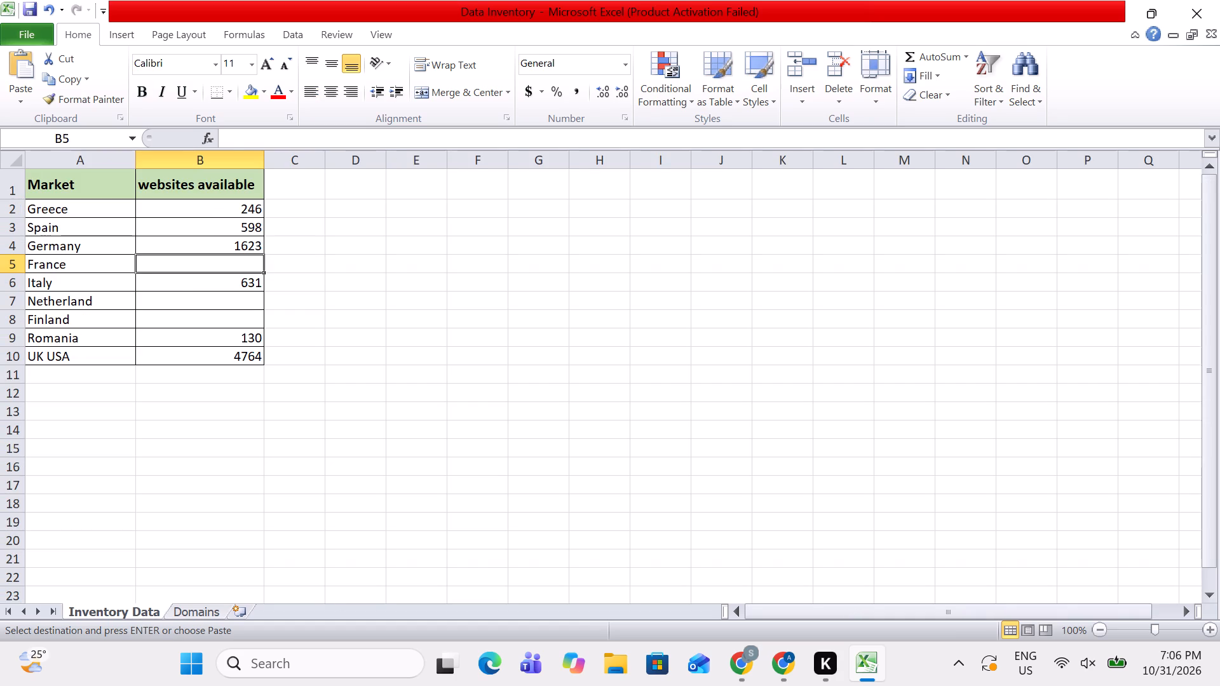
pyautogui.write('12')
pyautogui.write('60')
pyautogui.press('Tab')
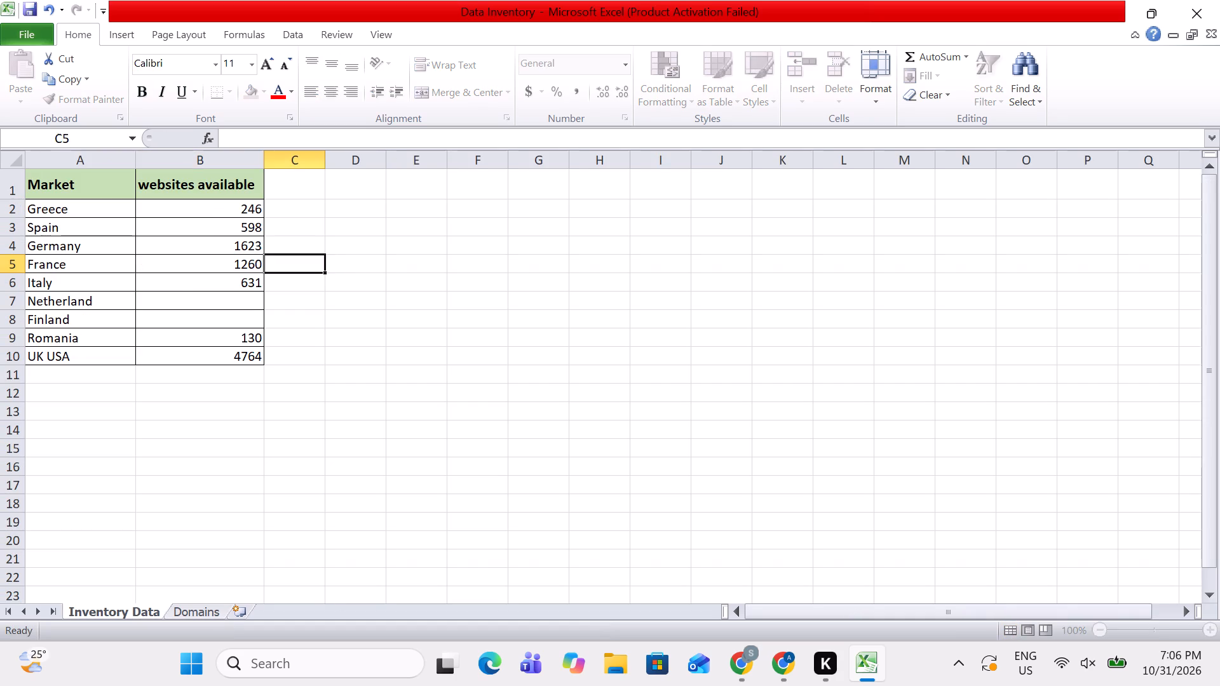
# Copy all filtered domains in the Email - Master Sheet's Netherland sheet, from belsimpel.nl through saval.nl.
pyautogui.press('Left')
pyautogui.press('Down')
pyautogui.press('Down')
pyautogui.press('Left')
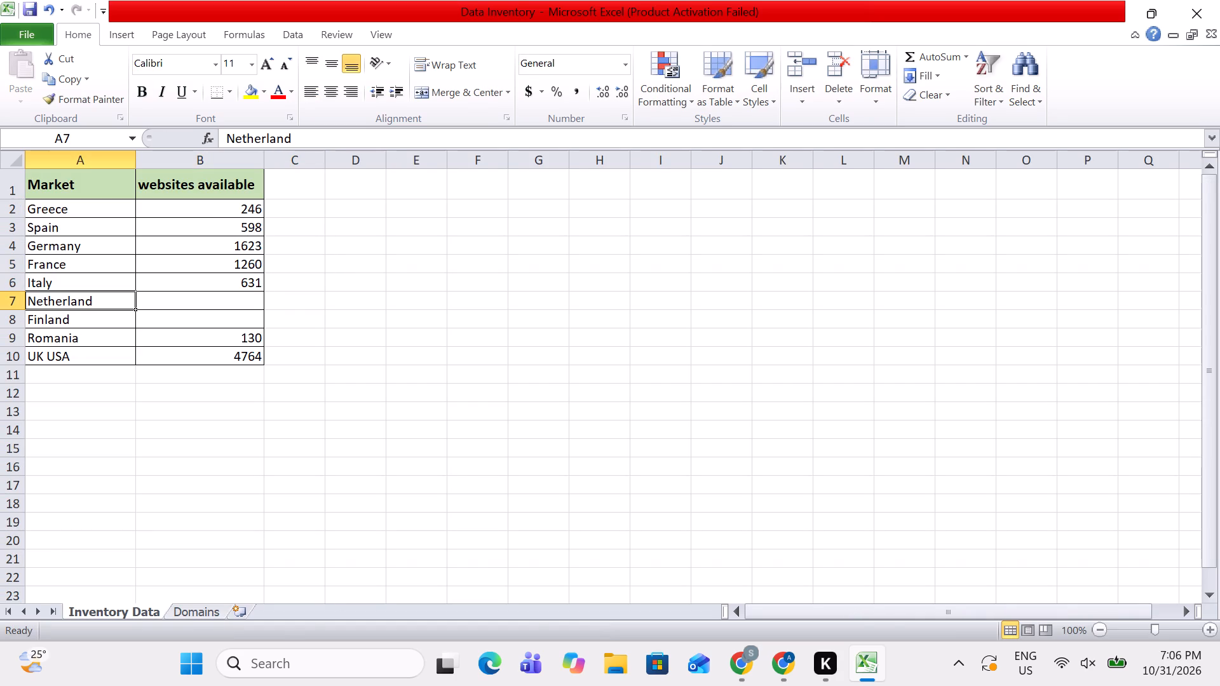
pyautogui.hotkey('alt', 'Tab')
pyautogui.click(787, 629)
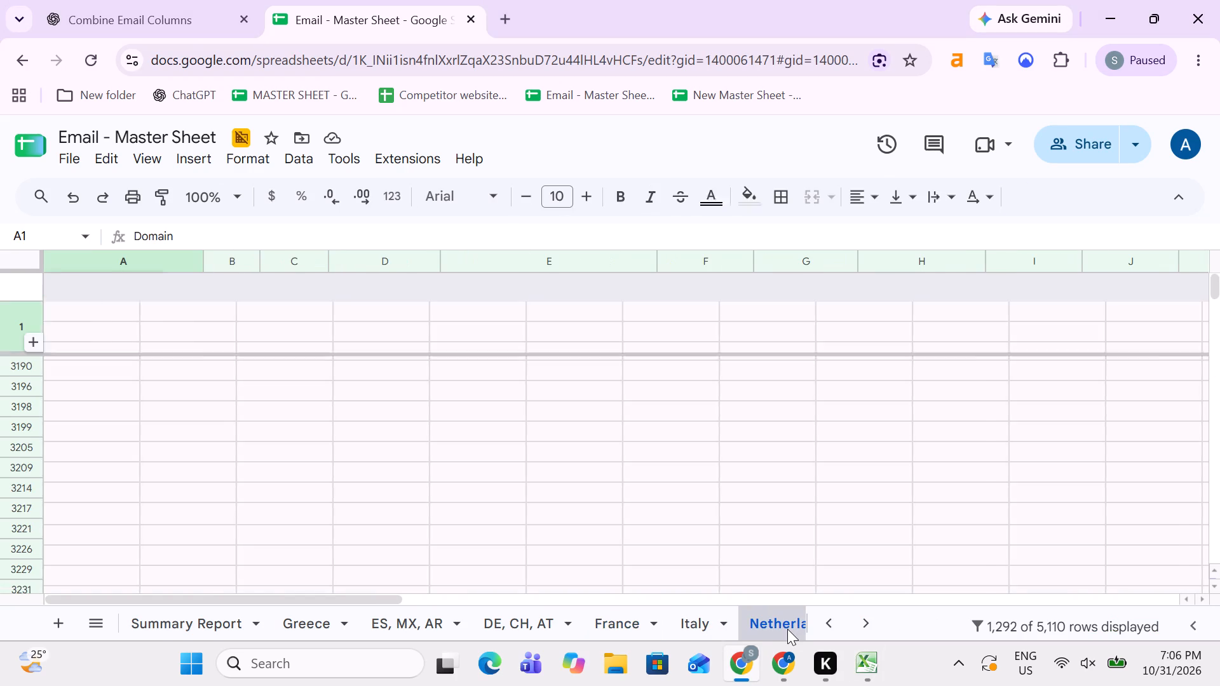
pyautogui.press('Up')
pyautogui.press('Down')
pyautogui.press('Down')
pyautogui.press('Up')
pyautogui.press('Up')
pyautogui.press('Down')
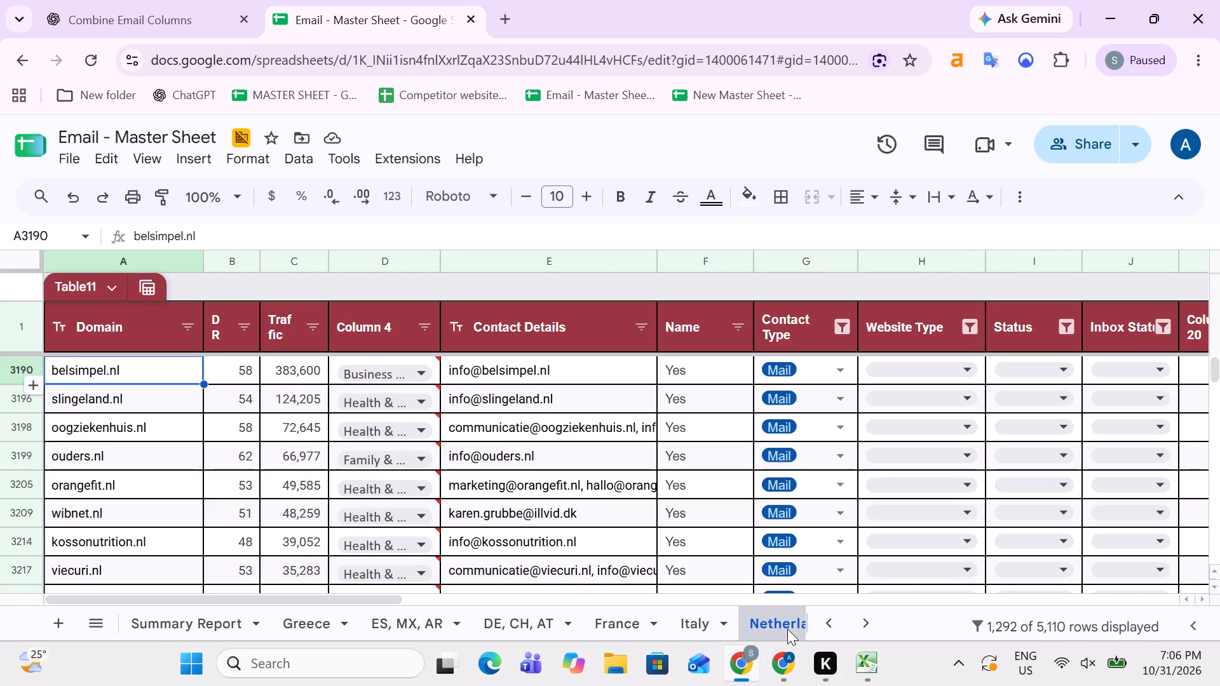
pyautogui.press('Right')
pyautogui.press('Up')
pyautogui.press('Down')
pyautogui.press('Left')
pyautogui.press('Up')
pyautogui.press('Down')
pyautogui.hotkey('ctrl', 'shift', 'Down')
pyautogui.hotkey('ctrl', 'shift', 'Down')
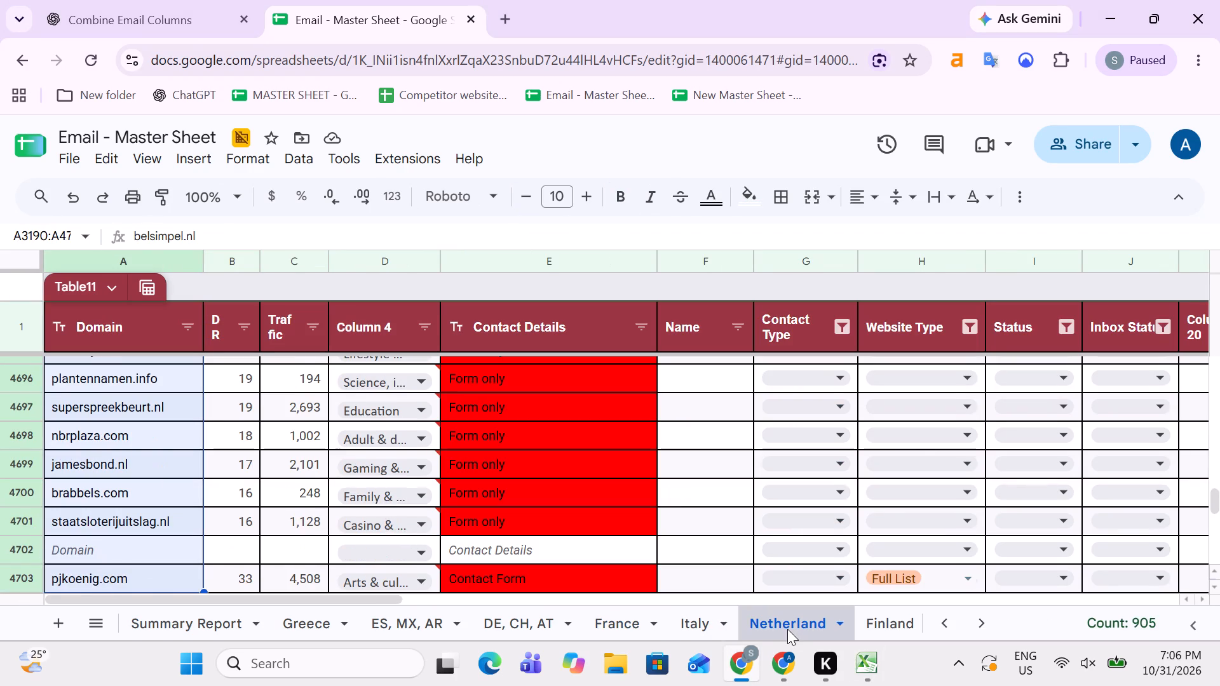
pyautogui.hotkey('ctrl', 'shift', 'Down')
pyautogui.hotkey('ctrl', 'shift', 'Down')
pyautogui.hotkey('ctrl', 'shift', 'Up')
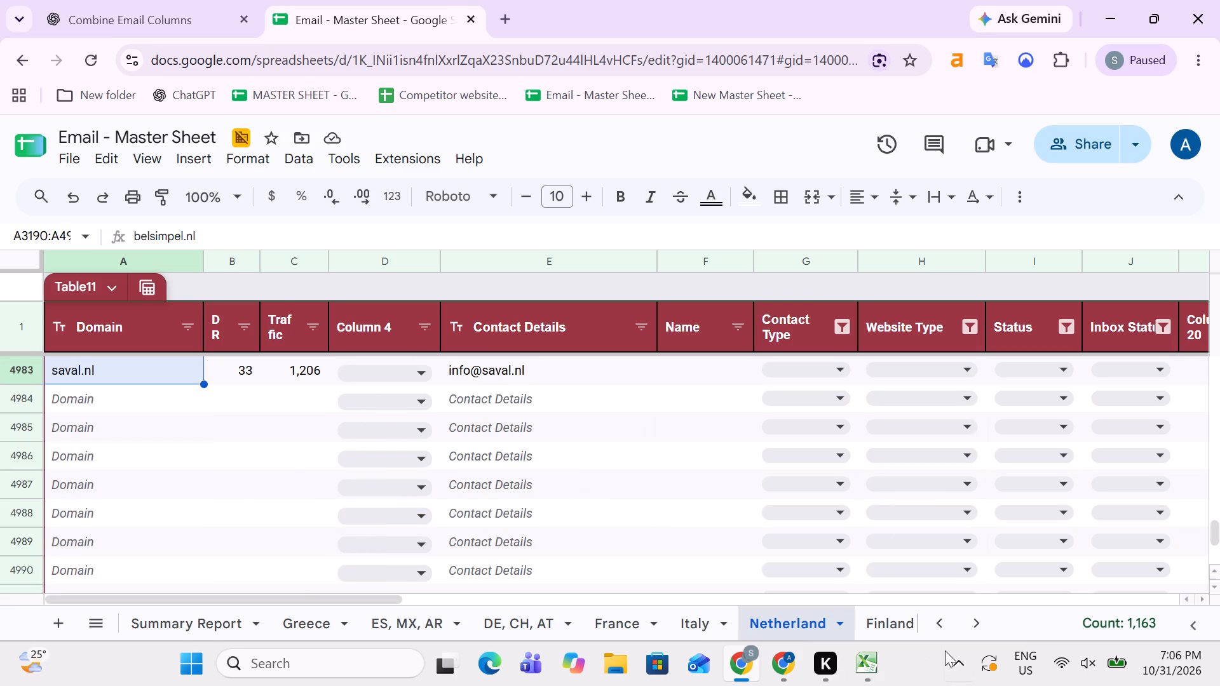
pyautogui.hotkey('ctrl', 'c')
# Paste the copied Dutch websites below regionsmagazine.com in the Data Inventory workbook's Domains sheet, matching the destination formatting.
pyautogui.hotkey('alt', 'Tab')
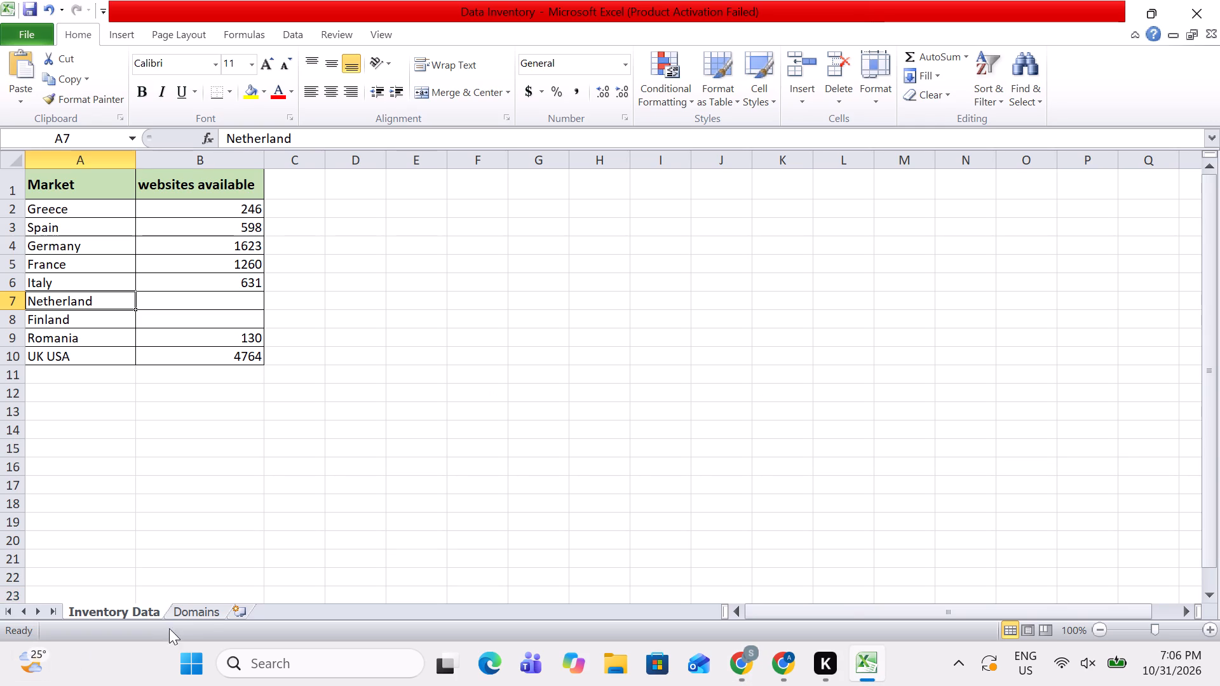
pyautogui.click(203, 604)
pyautogui.press('Down')
pyautogui.press('Left')
pyautogui.press('Up')
pyautogui.hotkey('ctrl', 'v')
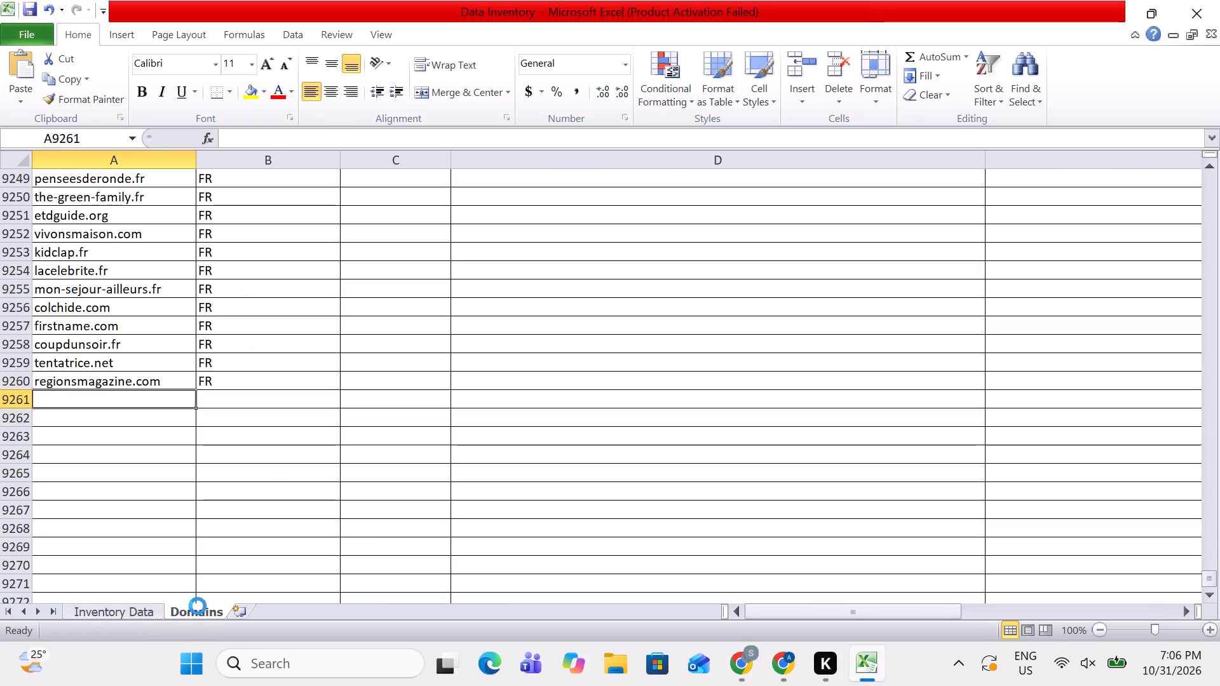
pyautogui.click(222, 598)
pyautogui.click(236, 559)
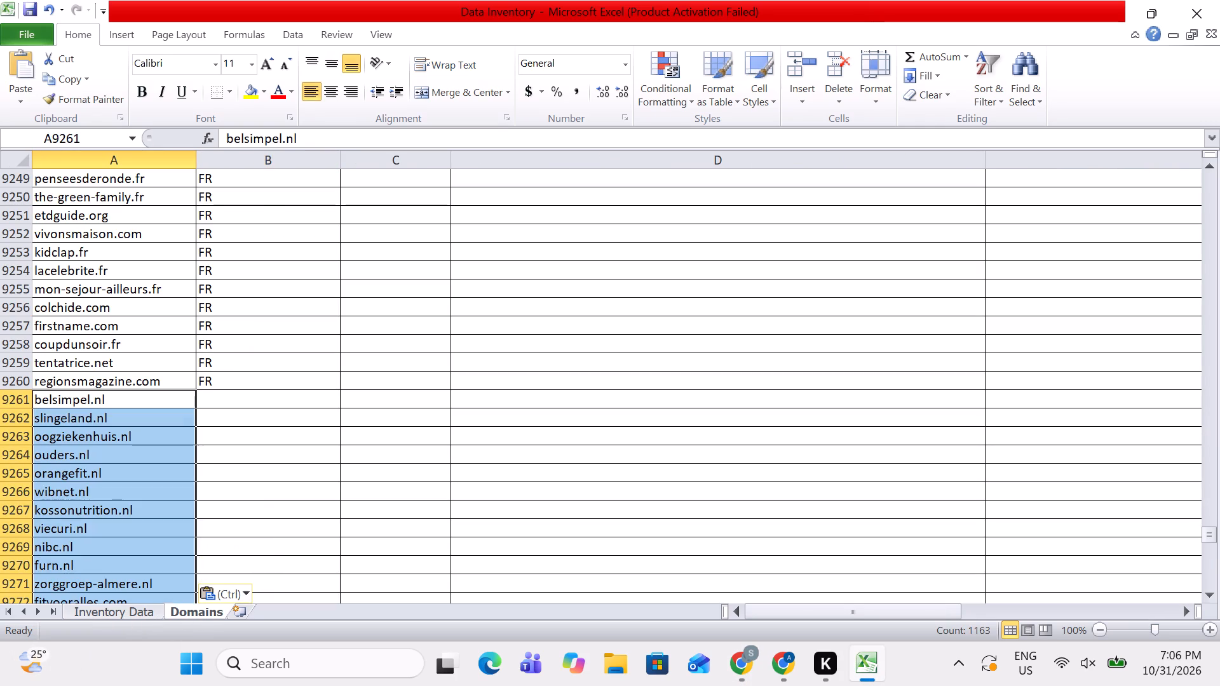
# Enter the market code NL in column B beside belsimpel.nl.
pyautogui.press('Right')
pyautogui.write('NL')
pyautogui.press('Right')
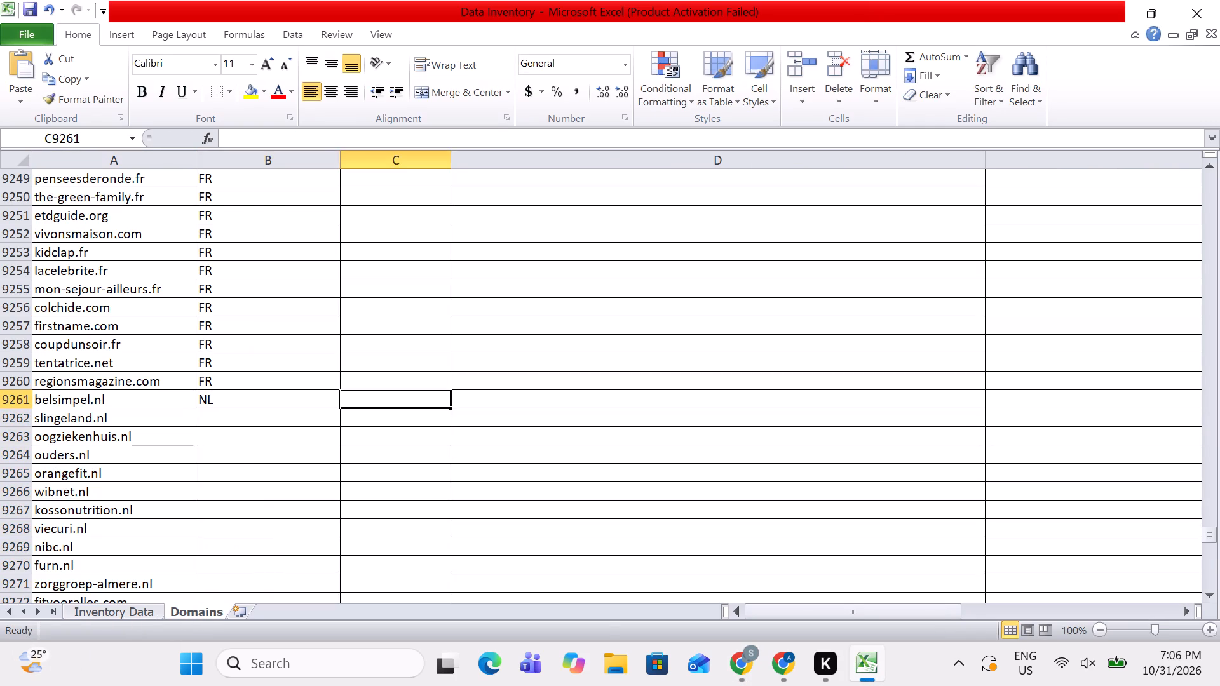
# Copy the NL market code down column B to staatsloterijuitslag.nl, just above the blank row.
pyautogui.press('Left')
pyautogui.hotkey('ctrl', 'c')
pyautogui.press('Left')
pyautogui.hotkey('ctrl', 'Down')
pyautogui.press('Right')
pyautogui.hotkey('ctrl', 'v')
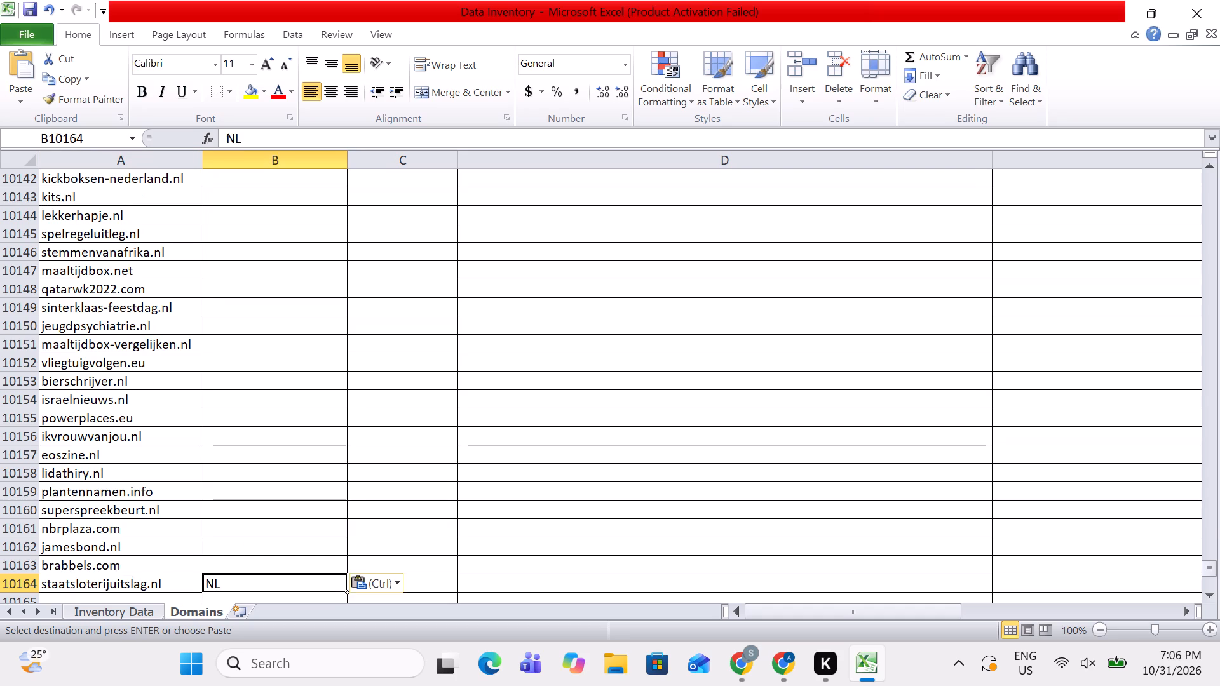
pyautogui.hotkey('ctrl', 'shift', 'Up')
pyautogui.hotkey('shift', 'Down')
pyautogui.hotkey('ctrl', 'v')
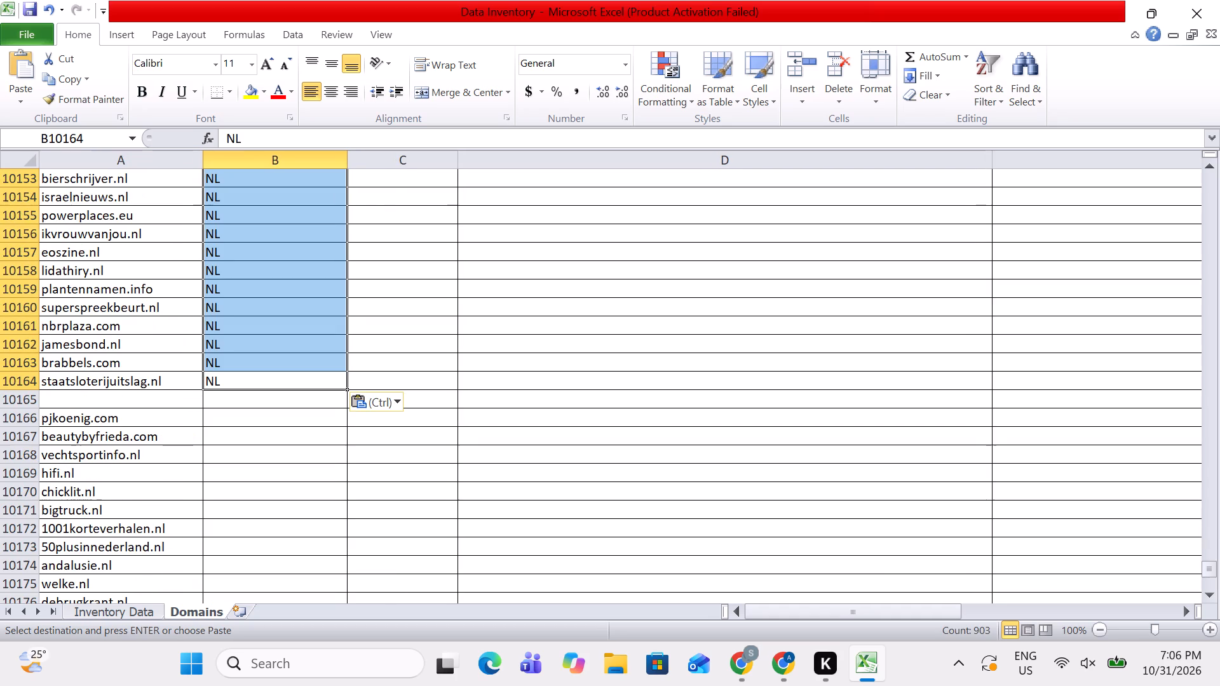
# Fill column B with the NL market code below the blank row, from pjkoenig.com through saval.nl.
pyautogui.press('Down')
pyautogui.press('Left')
pyautogui.press('Left')
pyautogui.press('Down')
pyautogui.press('Right')
pyautogui.press('Left')
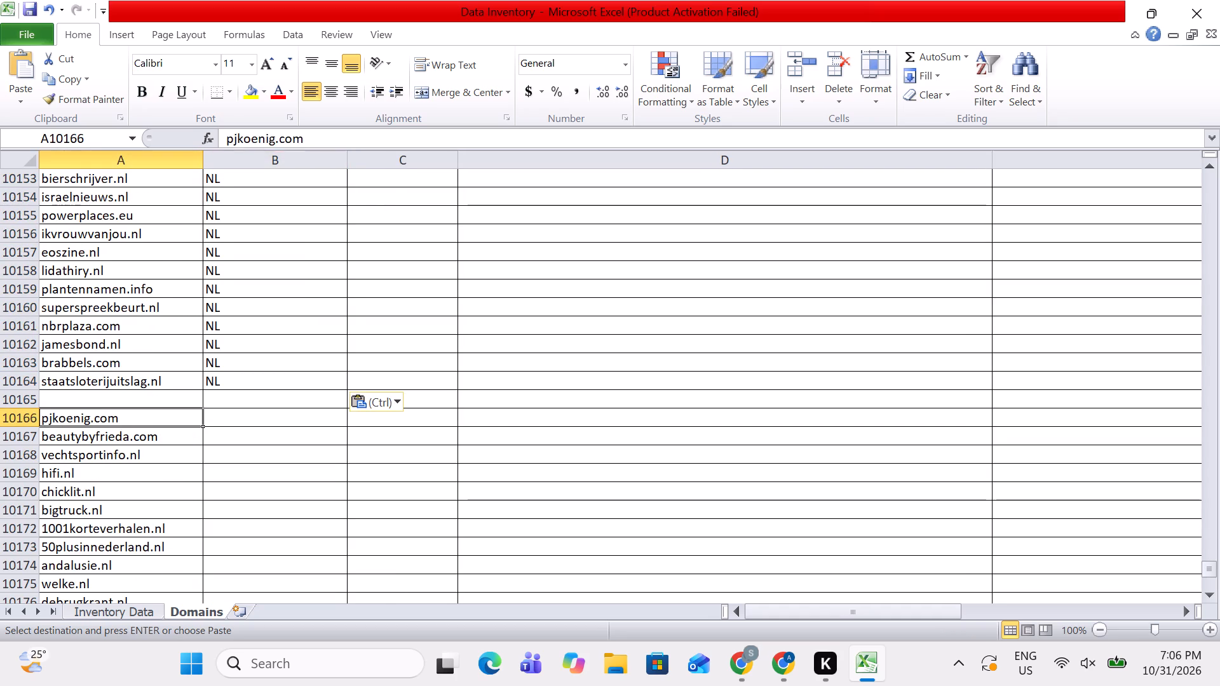
pyautogui.hotkey('ctrl', 'Down')
pyautogui.press('Right')
pyautogui.hotkey('ctrl', 'v')
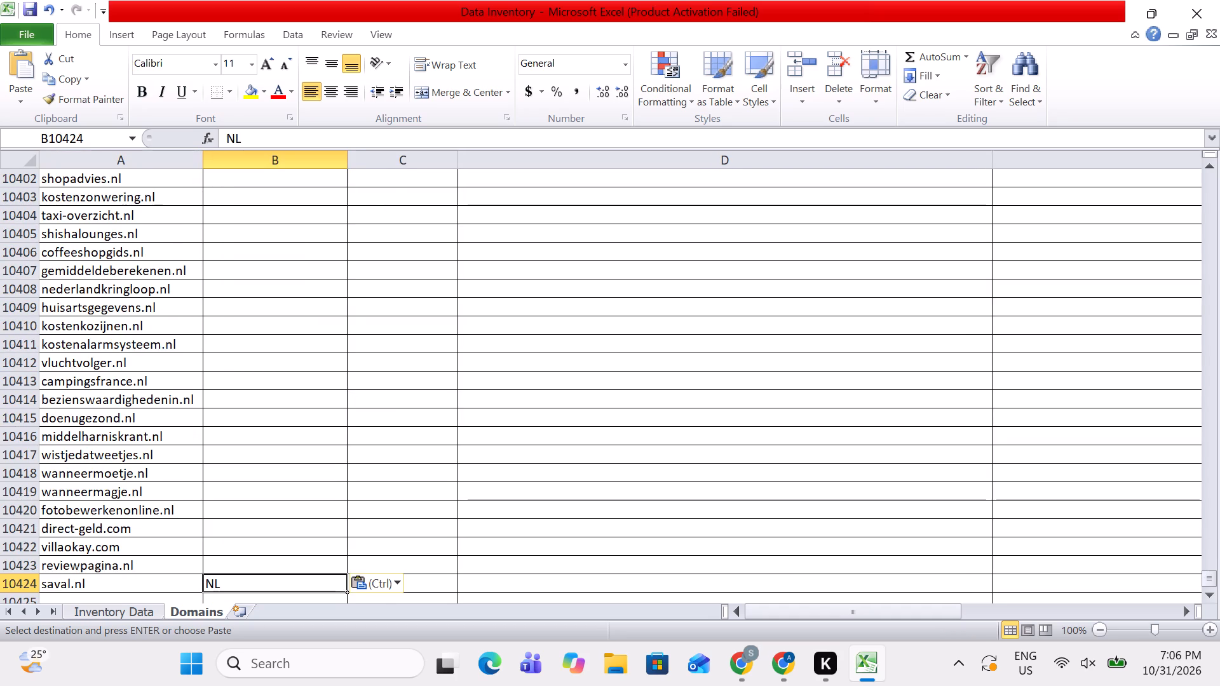
pyautogui.hotkey('ctrl', 'shift', 'Up')
pyautogui.hotkey('shift', 'Down')
pyautogui.hotkey('ctrl', 'v')
pyautogui.press('Down')
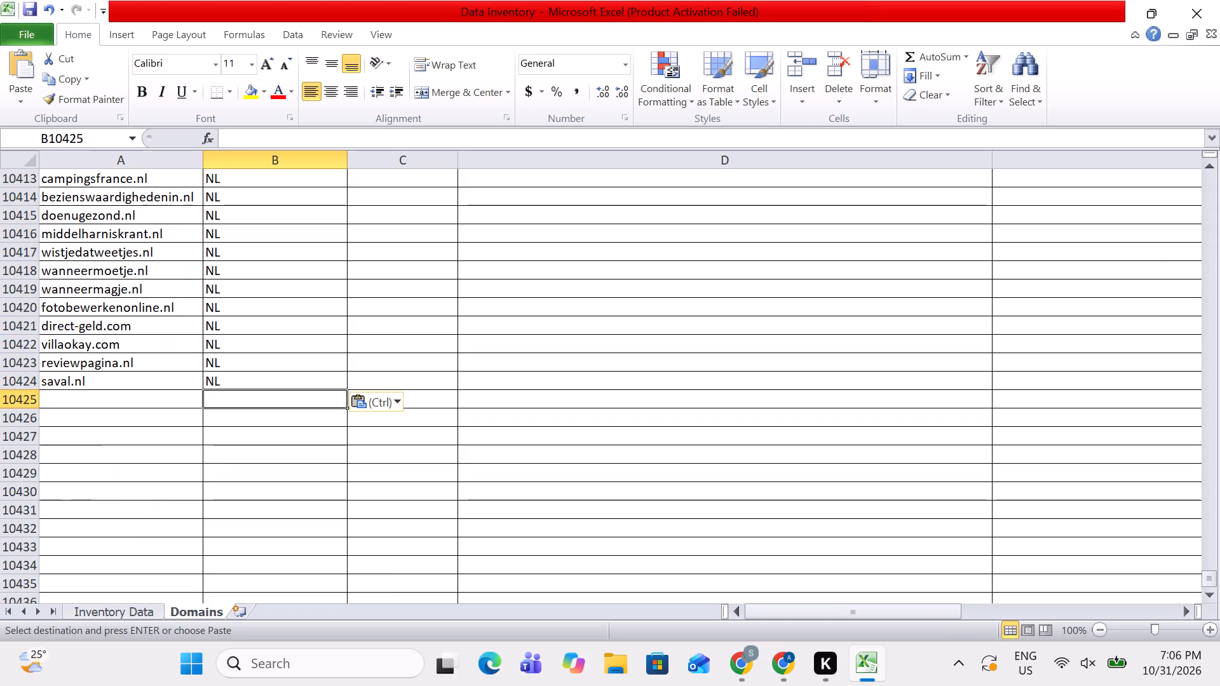
# Set Netherland's websites available to 1163 in the Inventory Data sheet.
pyautogui.click(101, 613)
pyautogui.hotkey('alt', 'Tab')
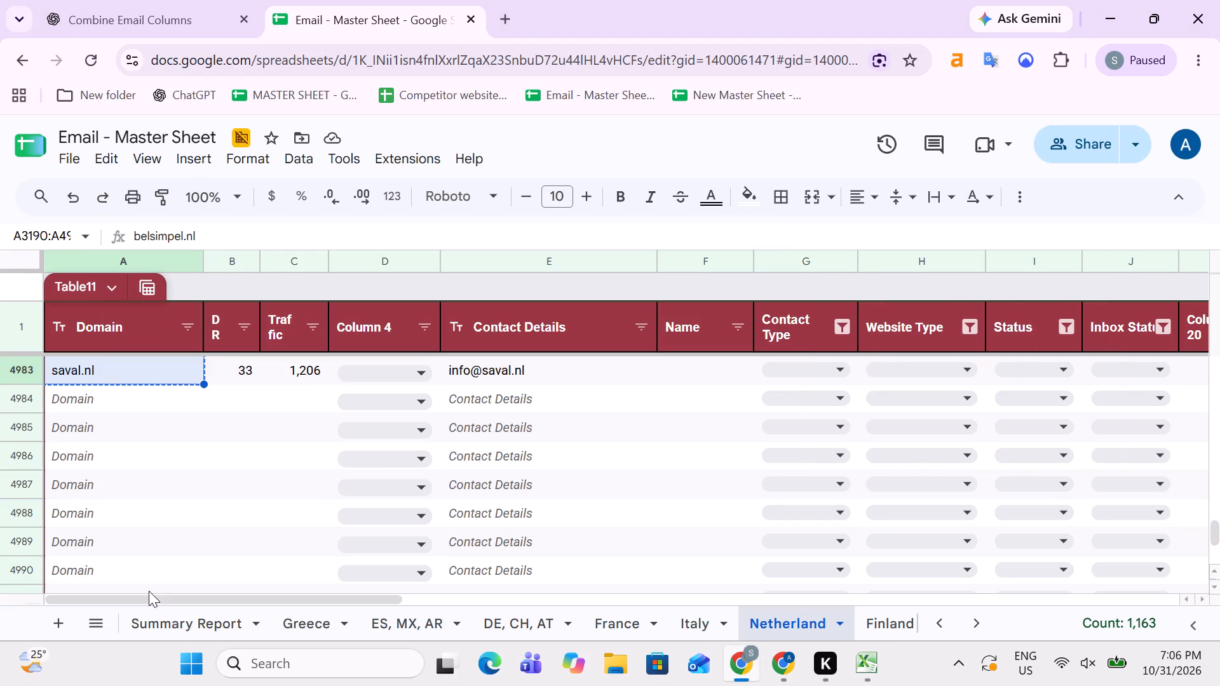
pyautogui.hotkey('alt', 'Tab')
pyautogui.press('Right')
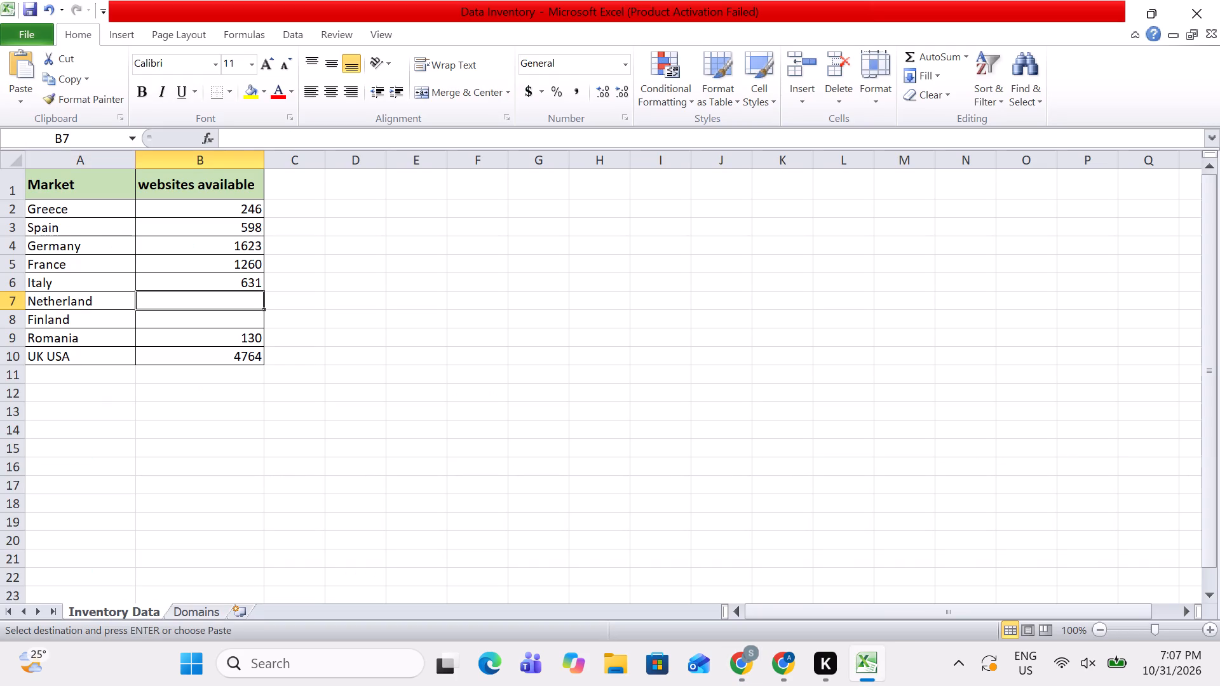
pyautogui.write('1163')
pyautogui.press('Tab')
# Copy all filtered websites in the Email - Master Sheet's Finland sheet, from hs.fi through talousmagasiini.fi.
pyautogui.press('Down')
pyautogui.press('Left')
pyautogui.press('Left')
pyautogui.press('Left')
pyautogui.press('Left')
pyautogui.press('Left')
pyautogui.press('Left')
pyautogui.press('Left')
pyautogui.press('Left')
pyautogui.press('Left')
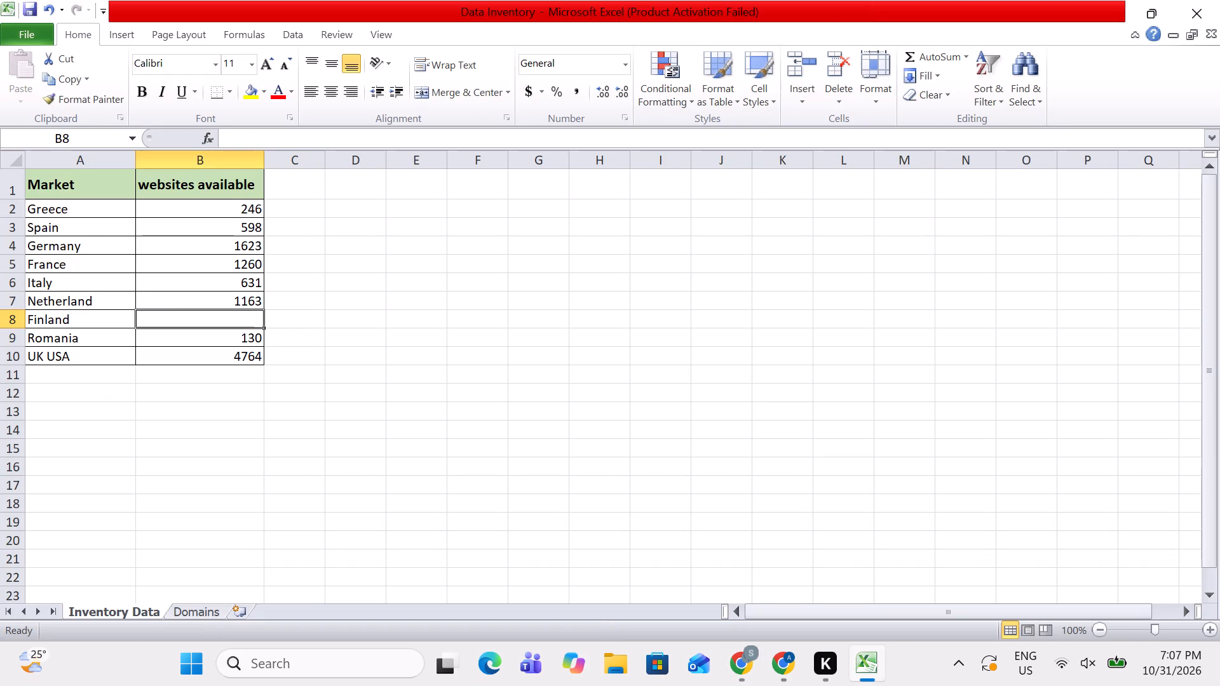
pyautogui.hotkey('alt', 'Tab')
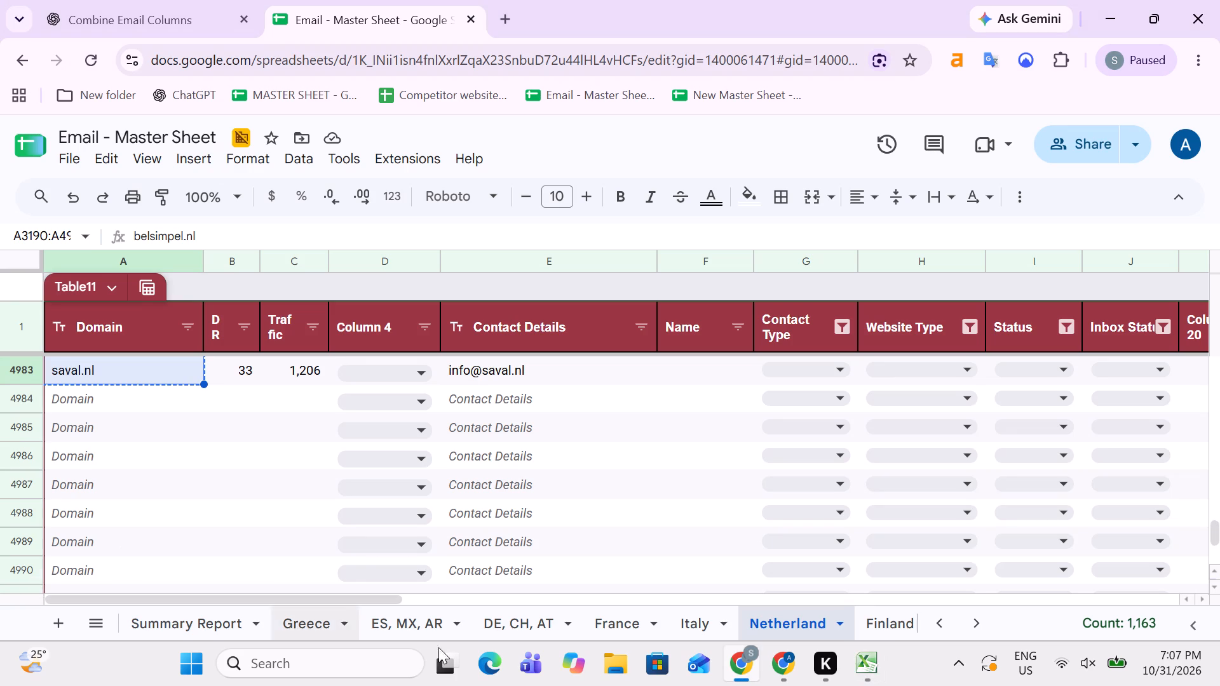
pyautogui.click(885, 618)
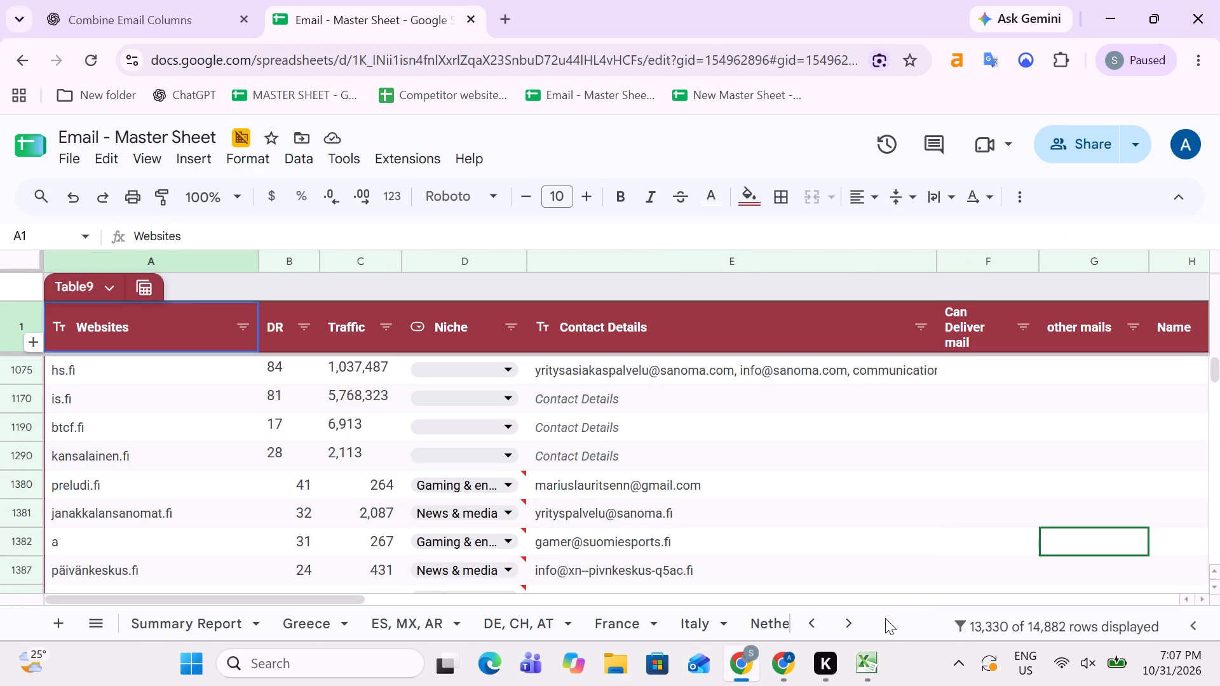
pyautogui.press('Up')
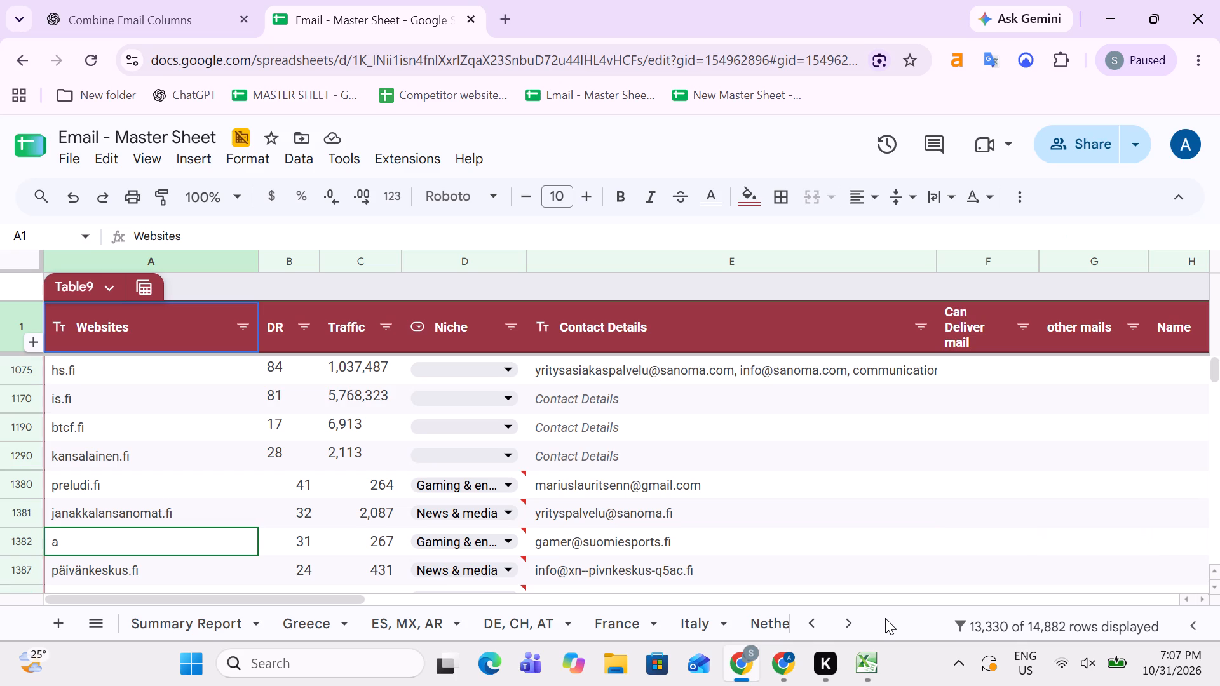
pyautogui.press('Down')
pyautogui.press('Up')
pyautogui.press('Down')
pyautogui.hotkey('ctrl', 'shift', 'Down')
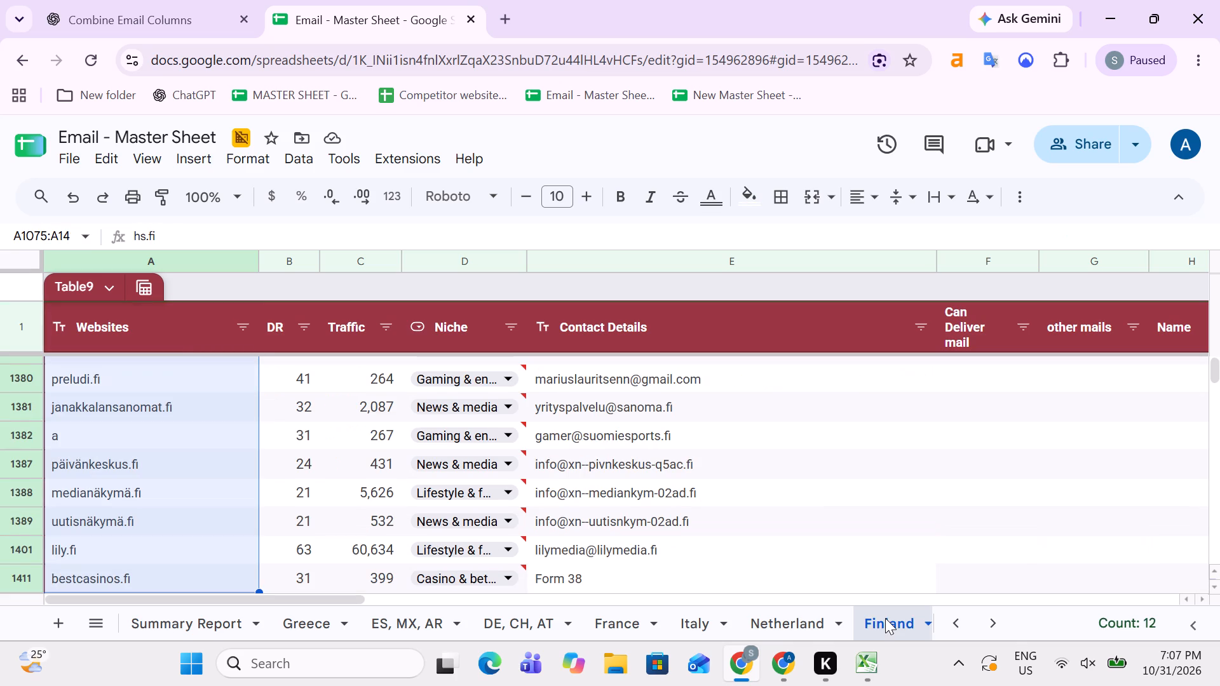
pyautogui.hotkey('ctrl', 'shift', 'Down')
pyautogui.hotkey('ctrl', 'shift', 'Down')
pyautogui.hotkey('ctrl', 'shift', 'Down')
pyautogui.hotkey('ctrl', 'shift', 'Down')
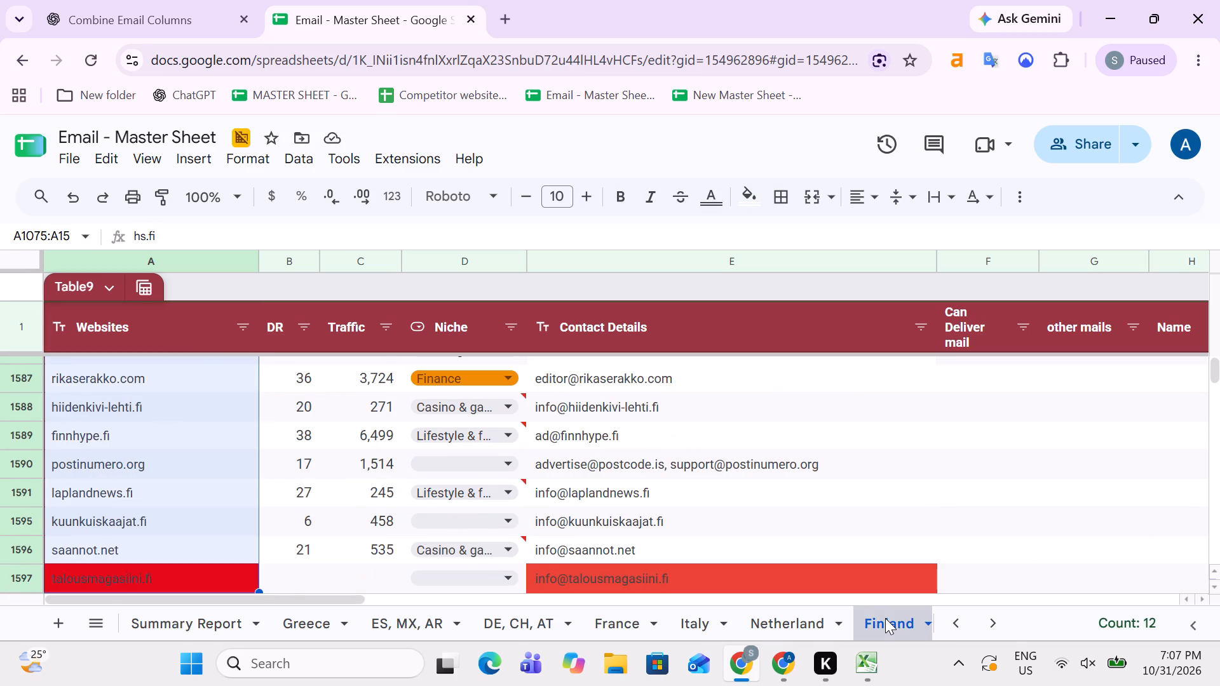
pyautogui.hotkey('ctrl', 'shift', 'Down')
pyautogui.hotkey('ctrl', 'shift', 'Up')
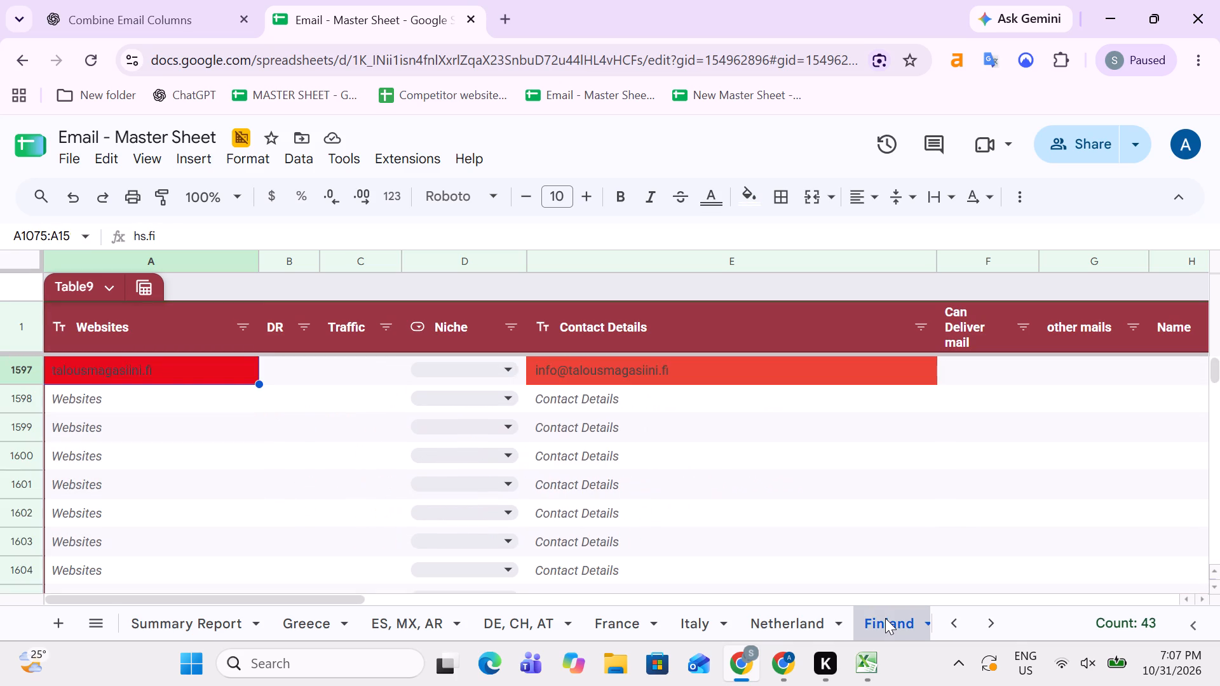
pyautogui.hotkey('ctrl', 'c')
# Paste the copied Finnish websites below saval.nl in the Data Inventory workbook's Domains sheet, matching the destination formatting.
pyautogui.hotkey('alt', 'Tab')
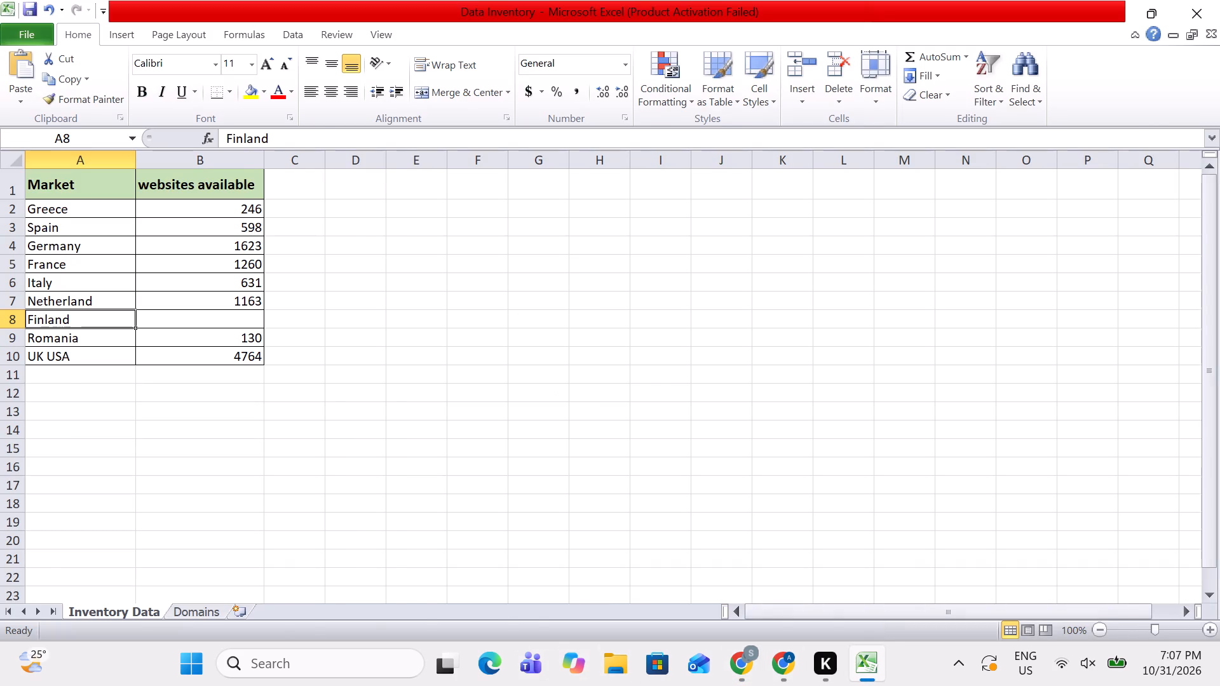
pyautogui.hotkey('alt', 'Tab')
pyautogui.hotkey('alt', 'Tab')
pyautogui.click(203, 608)
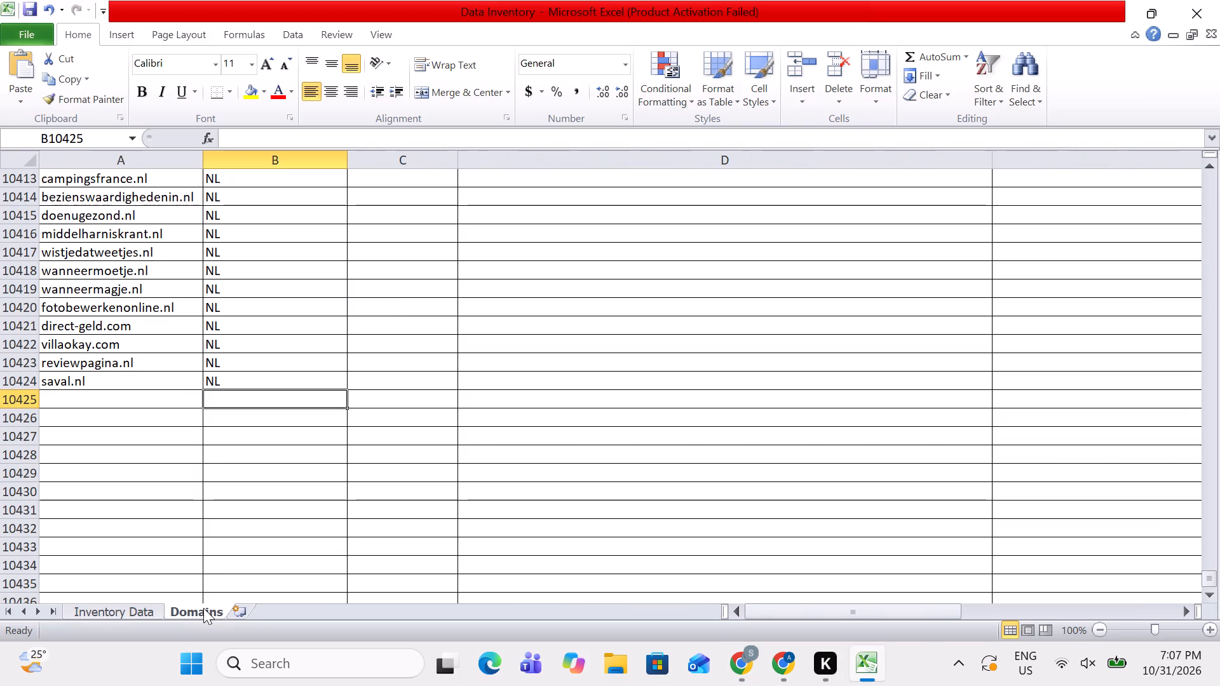
pyautogui.press('Down')
pyautogui.press('Left')
pyautogui.press('Up')
pyautogui.hotkey('ctrl', 'v')
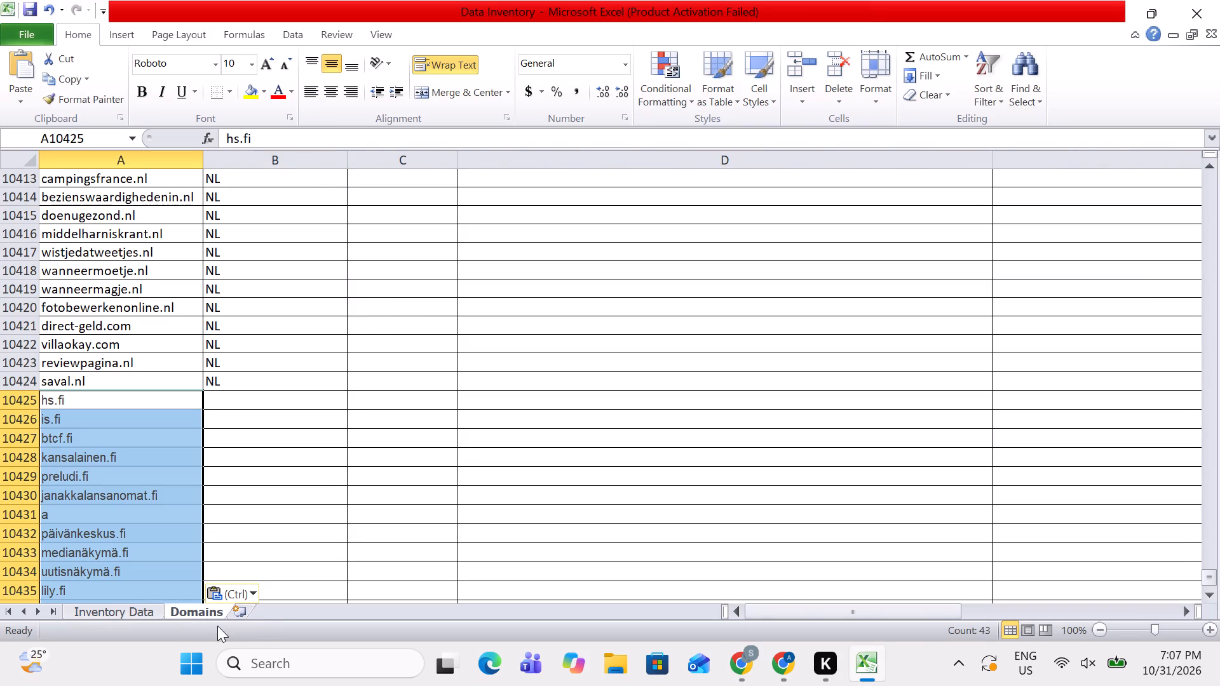
pyautogui.click(248, 596)
pyautogui.click(245, 570)
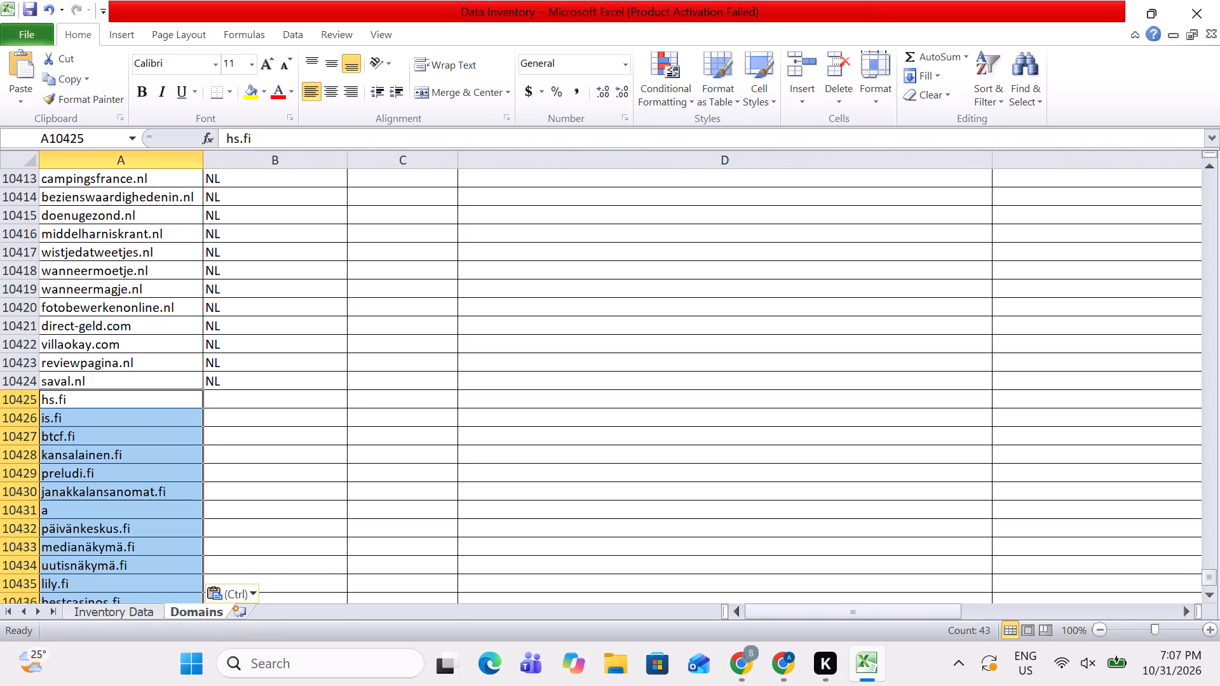
# Fill column B of the Domains sheet with the market code FI for every Finnish website, from hs.fi through talousmagasiini.fi.
pyautogui.press('Right')
pyautogui.write('FI')
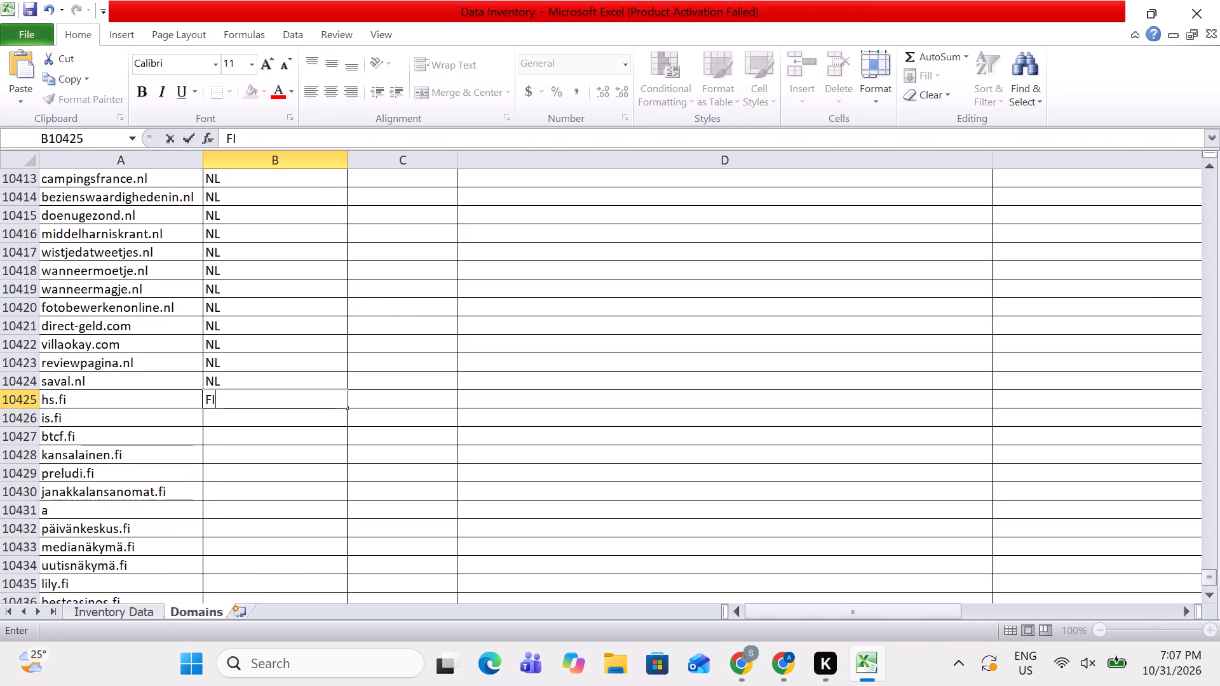
pyautogui.press('Right')
pyautogui.press('Left')
pyautogui.hotkey('ctrl', 'c')
pyautogui.press('Left')
pyautogui.hotkey('ctrl', 'Down')
pyautogui.press('Down')
pyautogui.press('Down')
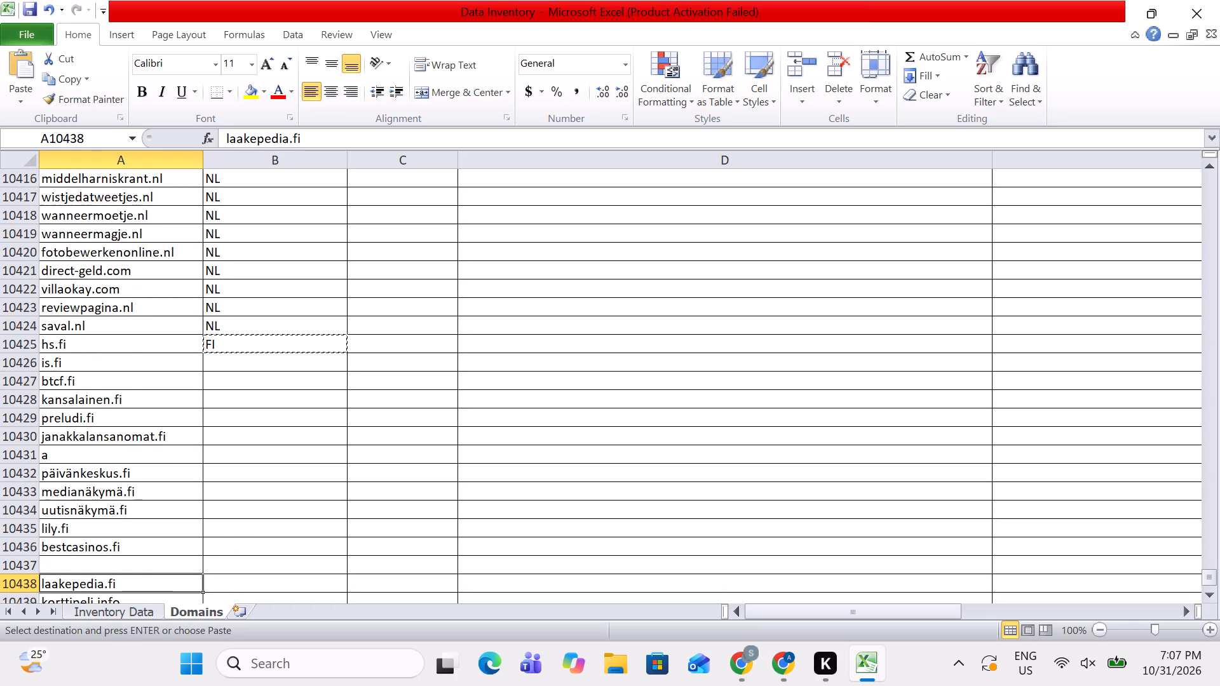
pyautogui.hotkey('ctrl', 'Down')
pyautogui.press('Down')
pyautogui.press('Up')
pyautogui.press('Right')
pyautogui.hotkey('ctrl', 'v')
pyautogui.hotkey('ctrl', 'shift', 'Up')
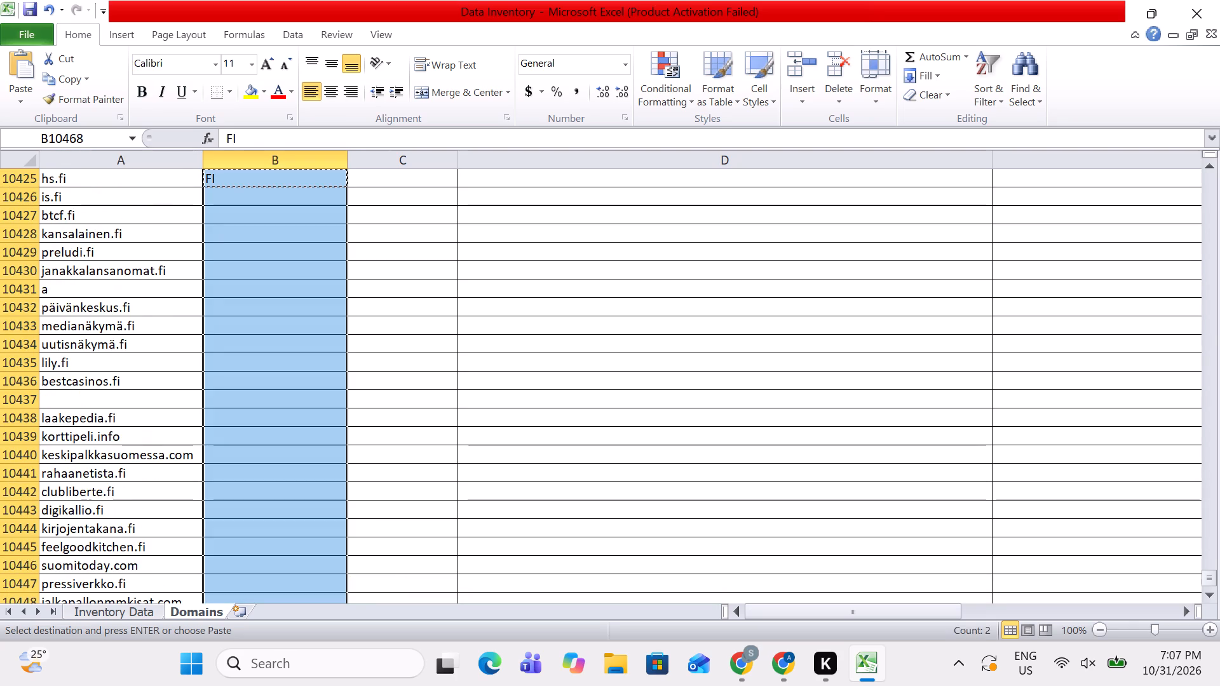
pyautogui.hotkey('shift', 'Down')
pyautogui.hotkey('ctrl', 'v')
pyautogui.press('Down')
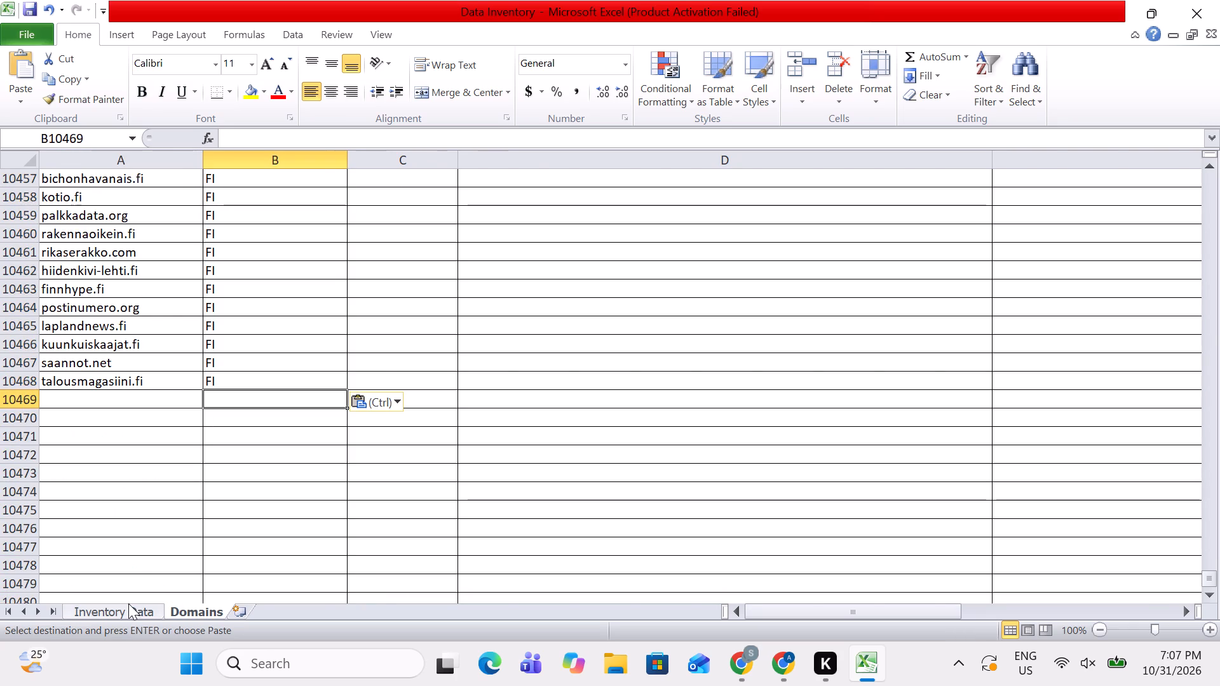
# Set Finland's websites available to 43 in the Inventory Data sheet.
pyautogui.click(122, 610)
pyautogui.press('Down')
pyautogui.press('Up')
pyautogui.press('Right')
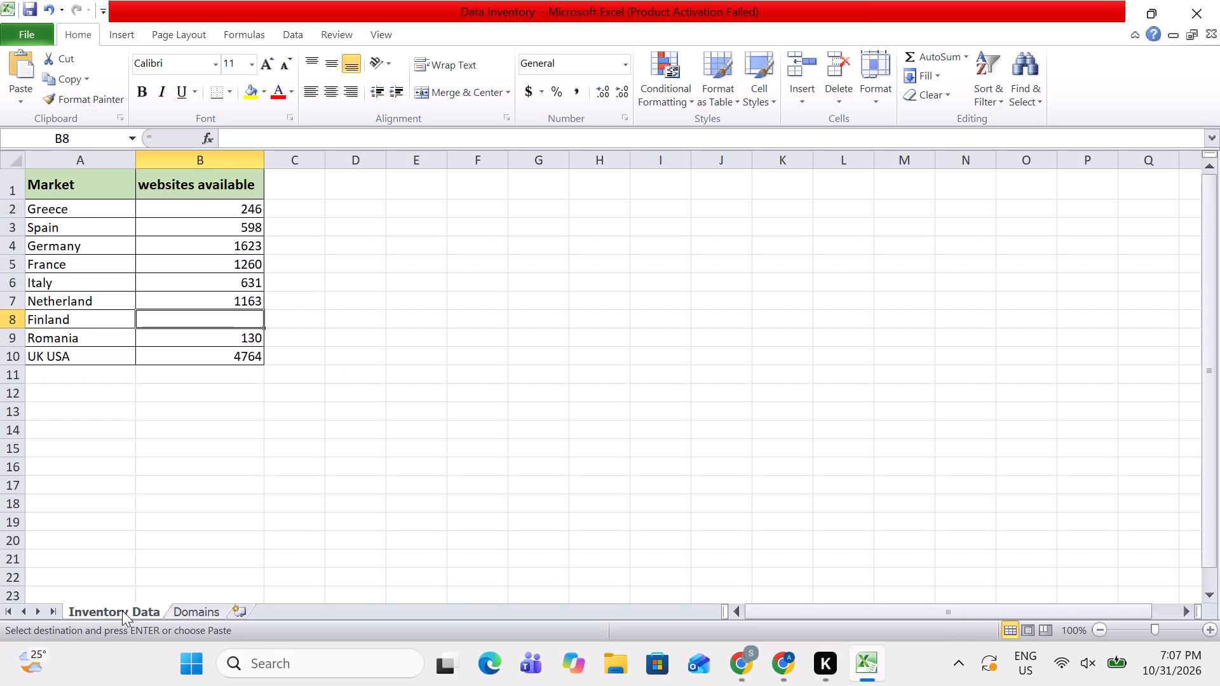
pyautogui.write('43')
pyautogui.press('Tab')
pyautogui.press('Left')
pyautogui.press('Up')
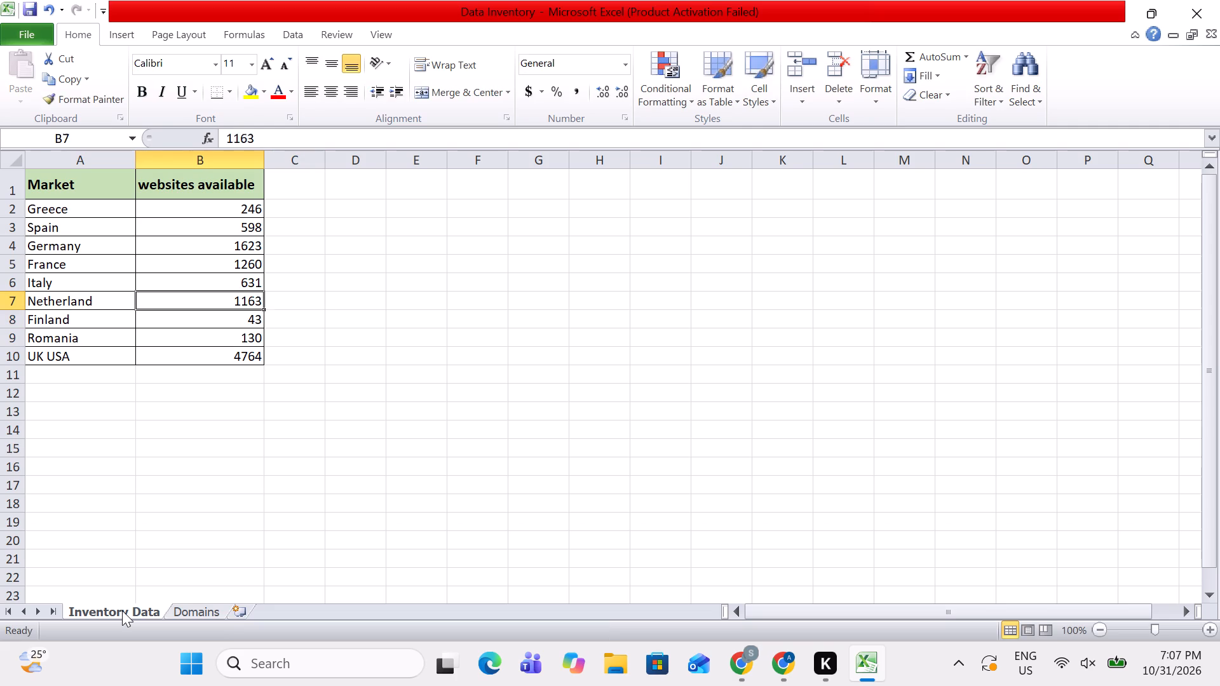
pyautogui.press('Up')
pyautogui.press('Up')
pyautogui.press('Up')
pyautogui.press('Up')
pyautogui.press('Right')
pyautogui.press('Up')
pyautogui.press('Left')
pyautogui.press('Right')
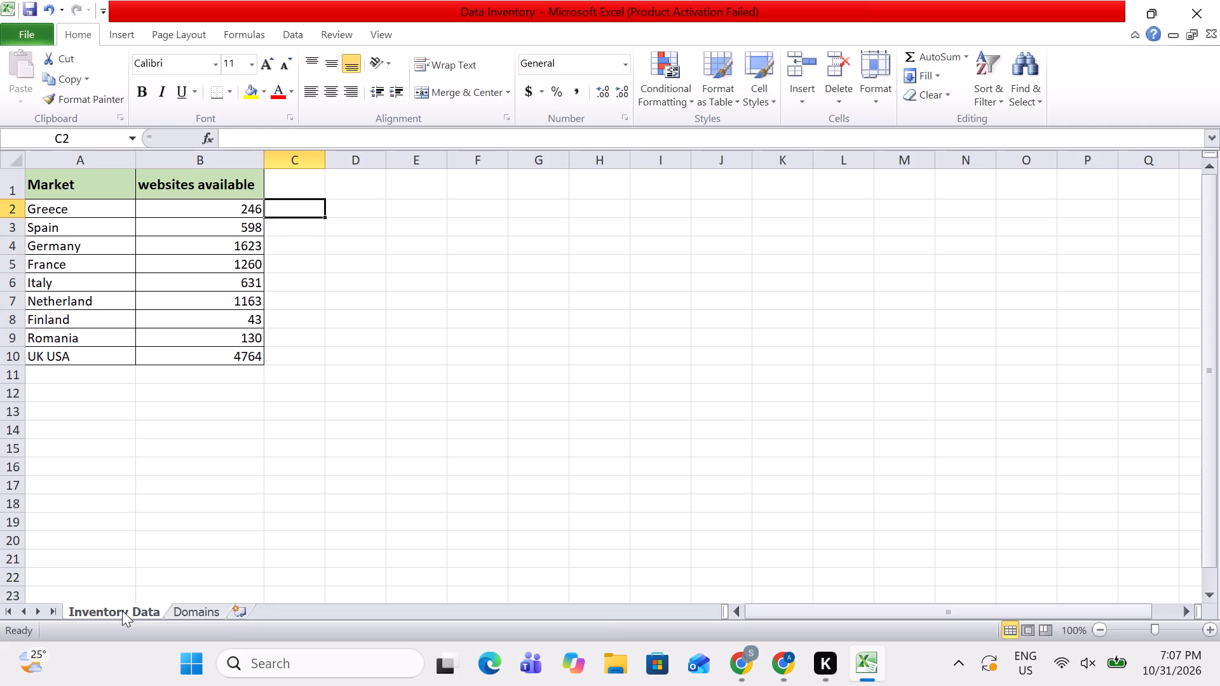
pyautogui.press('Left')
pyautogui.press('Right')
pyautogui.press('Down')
# Save the Data Inventory workbook and close it.
pyautogui.hotkey('ctrl', 's')
pyautogui.hotkey('ctrl', 's')
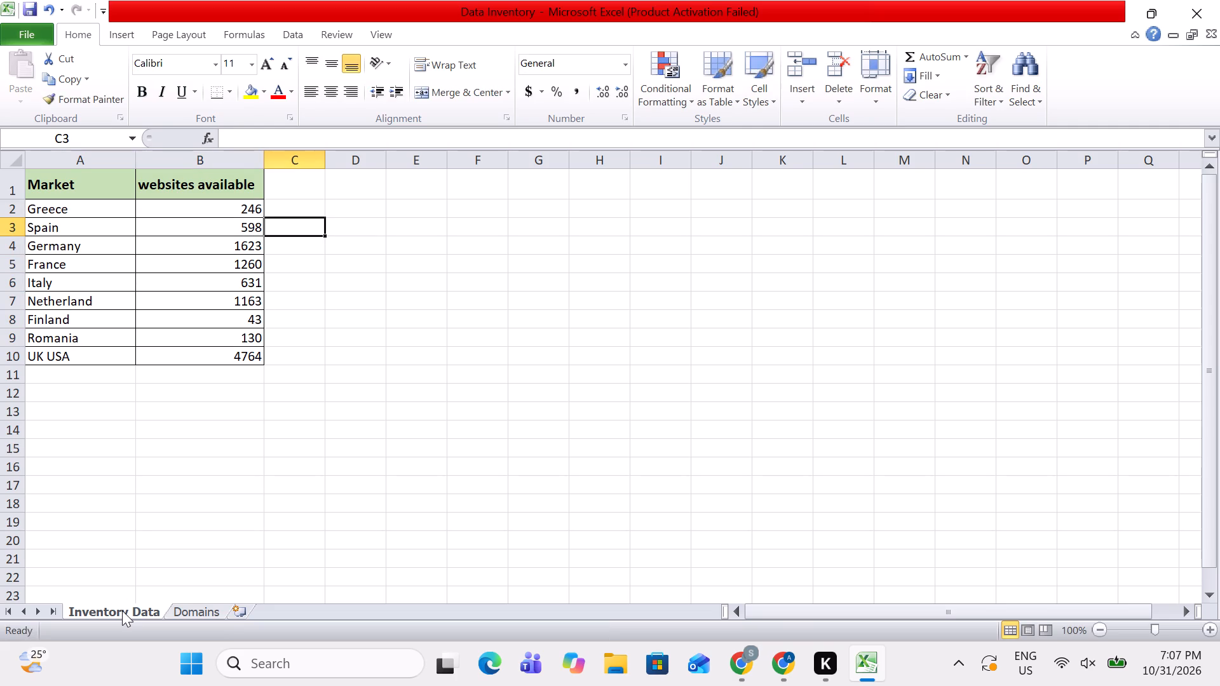
pyautogui.hotkey('ctrl', 's')
pyautogui.hotkey('ctrl', 's')
pyautogui.hotkey('ctrl', 's')
pyautogui.hotkey('ctrl', 's')
pyautogui.hotkey('ctrl', 's')
pyautogui.hotkey('ctrl', 's')
pyautogui.hotkey('ctrl', 's')
pyautogui.hotkey('ctrl', 's')
pyautogui.click(1193, 8)
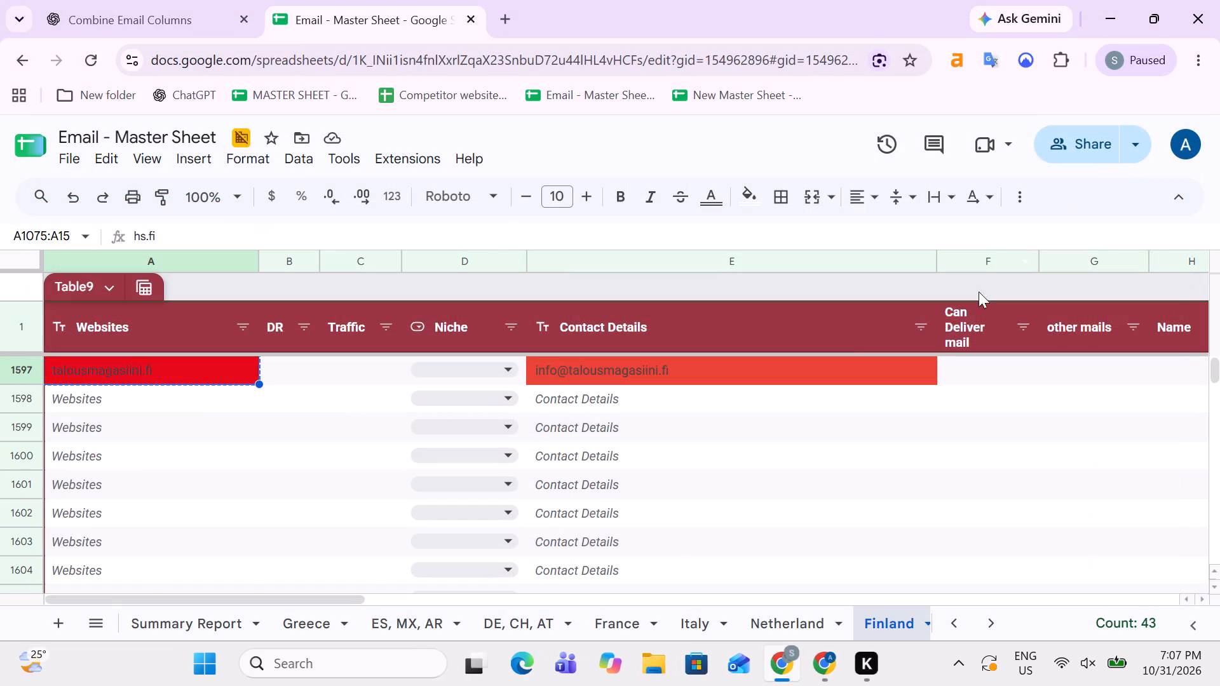